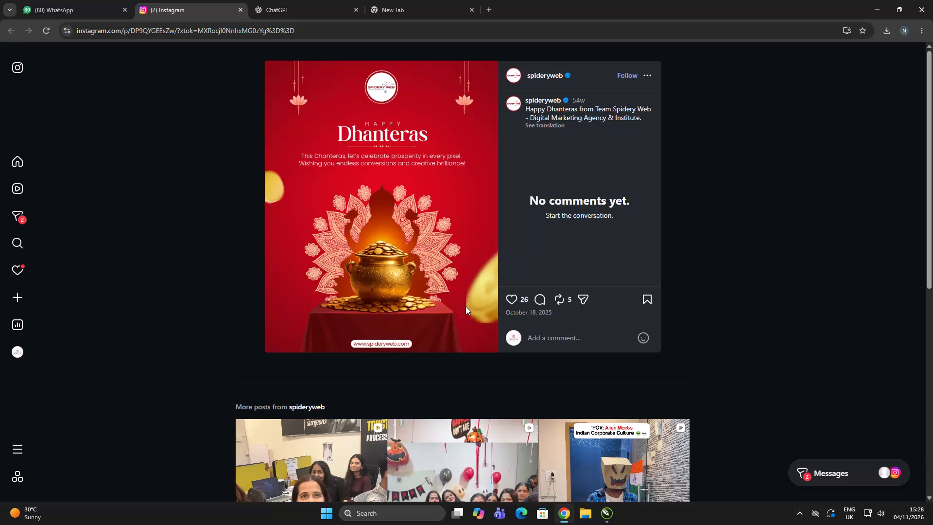
Inspect the Dhanteras post's image element in the page code and open its source image in a new tab.
right_click(320, 173)
click(371, 411)
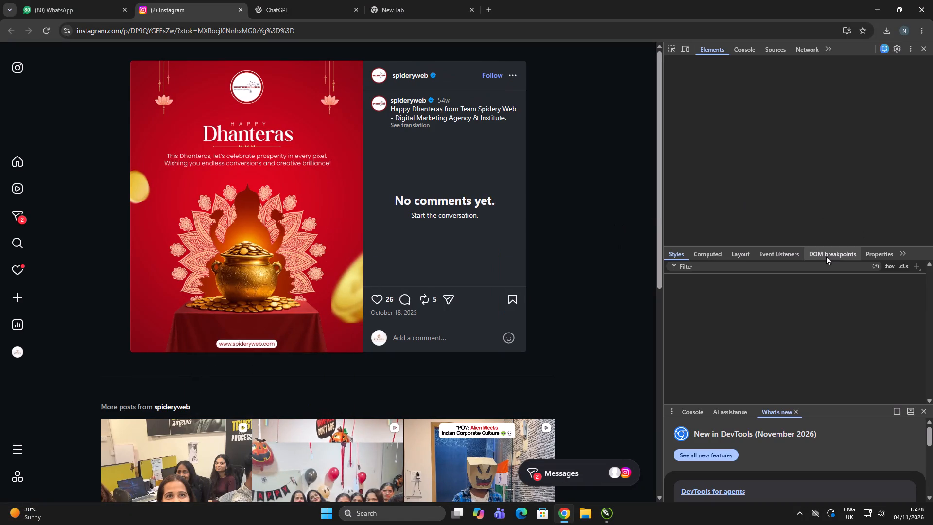
click(816, 135)
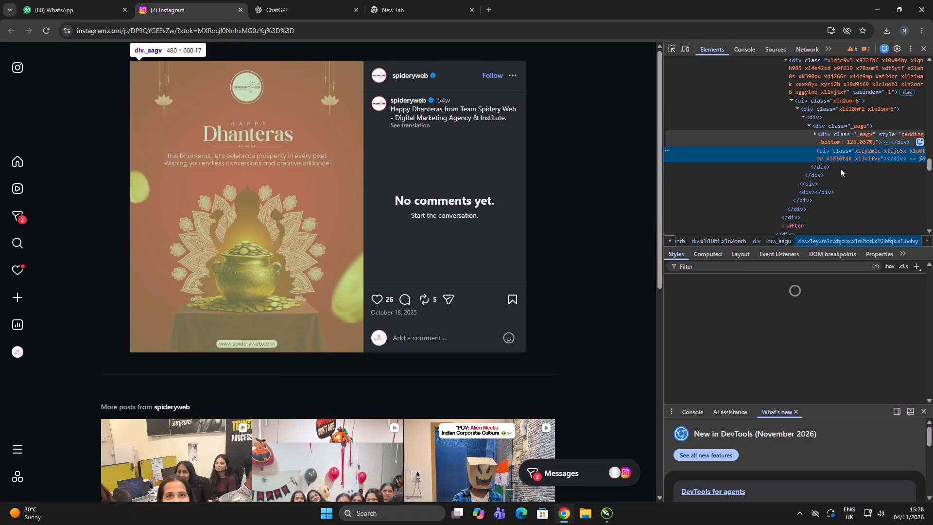
scroll(862, 186, up, 1)
click(835, 187)
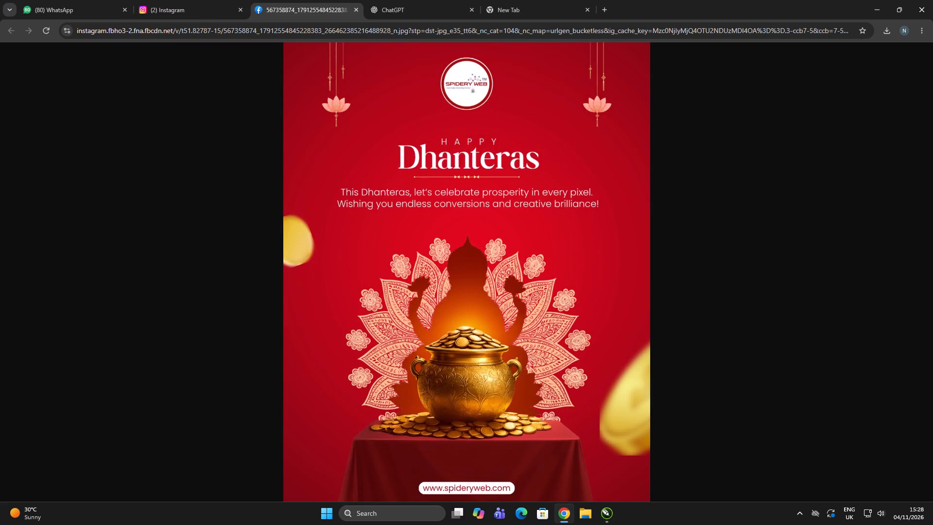
Save the Dhanteras image to the Downloads folder as a JPG under its suggested file name.
right_drag(417, 132, 422, 135)
click(470, 160)
click(851, 484)
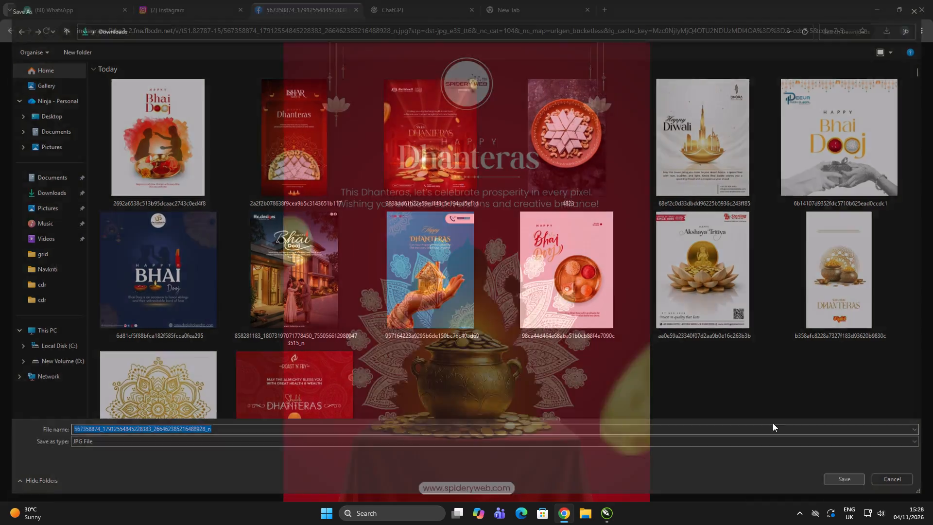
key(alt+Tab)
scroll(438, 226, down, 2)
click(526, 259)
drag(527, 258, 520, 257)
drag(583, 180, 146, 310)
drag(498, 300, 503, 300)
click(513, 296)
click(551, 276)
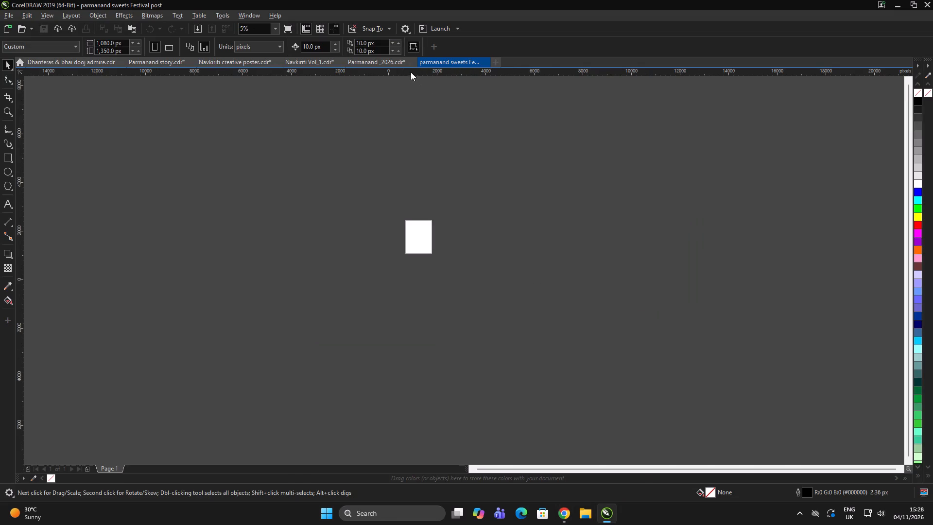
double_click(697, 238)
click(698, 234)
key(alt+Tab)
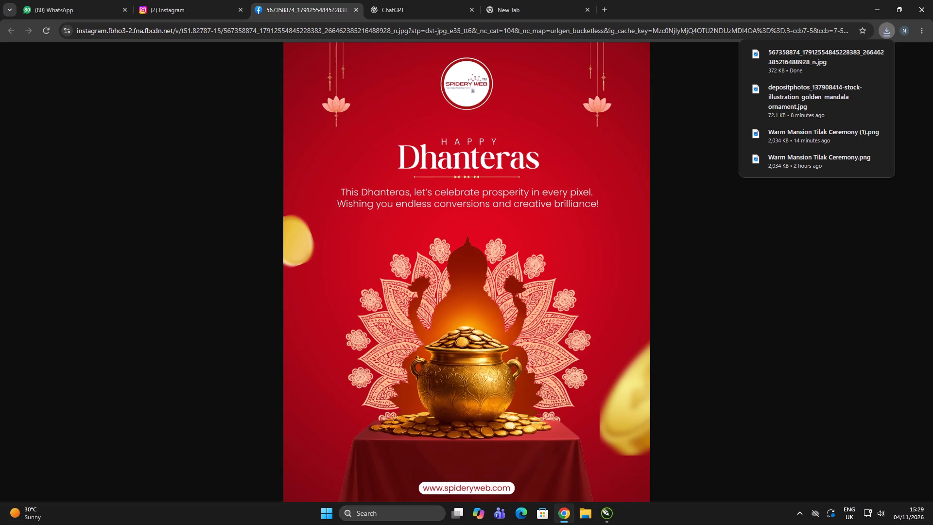
Switch to CorelDRAW and import the downloaded Dhanteras poster onto the blank festival post page, about 822 × 1,028 px.
right_drag(381, 96, 389, 100)
click(430, 141)
key(alt+Tab)
scroll(422, 179, down, 2)
click(573, 312)
click(577, 308)
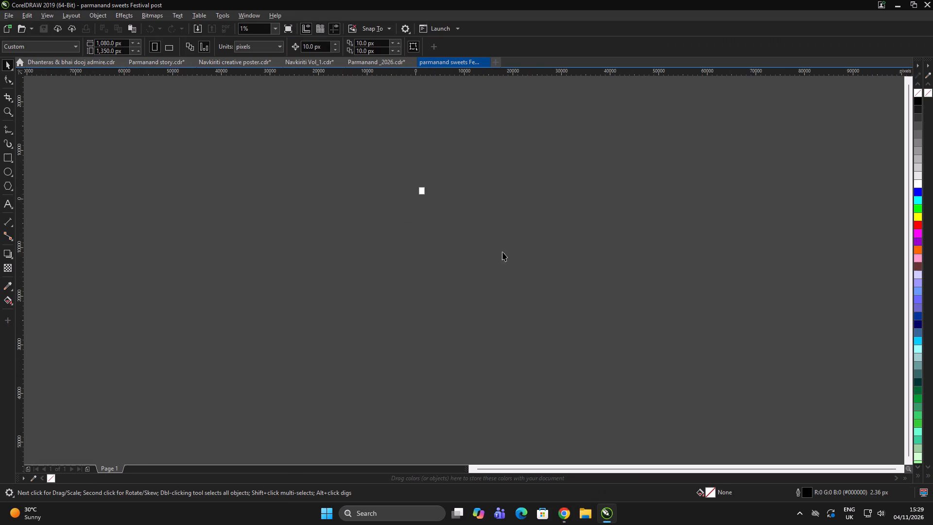
scroll(464, 209, up, 3)
click(482, 202)
scroll(562, 275, down, 3)
double_click(582, 304)
scroll(531, 289, down, 2)
click(528, 280)
scroll(498, 270, up, 3)
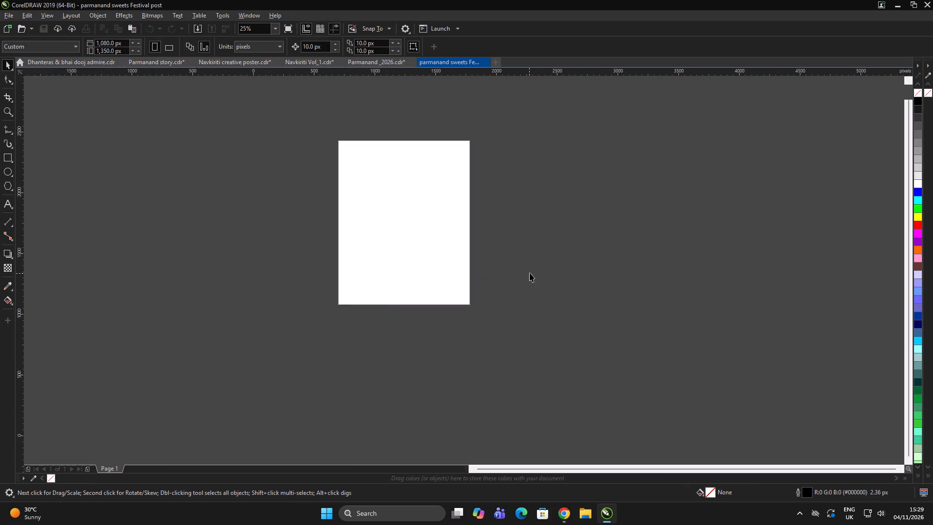
double_click(530, 273)
key(ctrl+e)
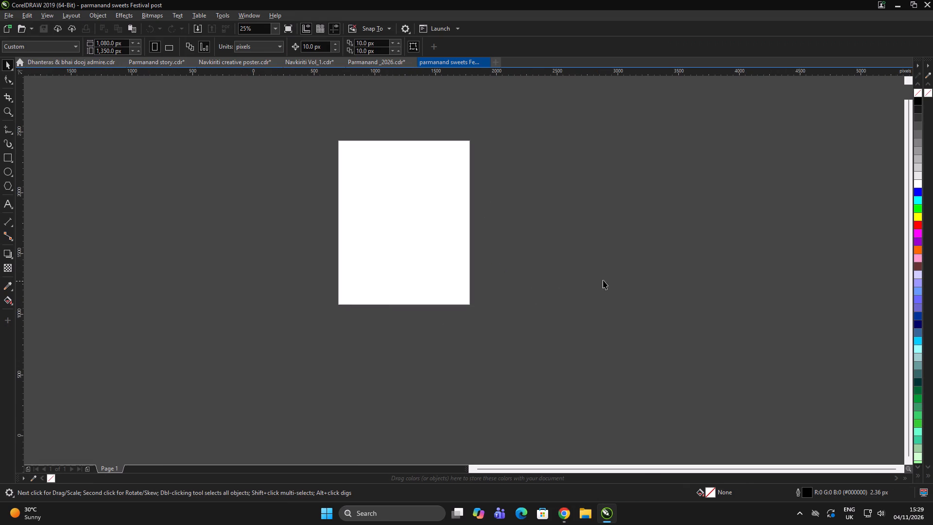
double_click(610, 277)
key(ctrl+i)
click(248, 158)
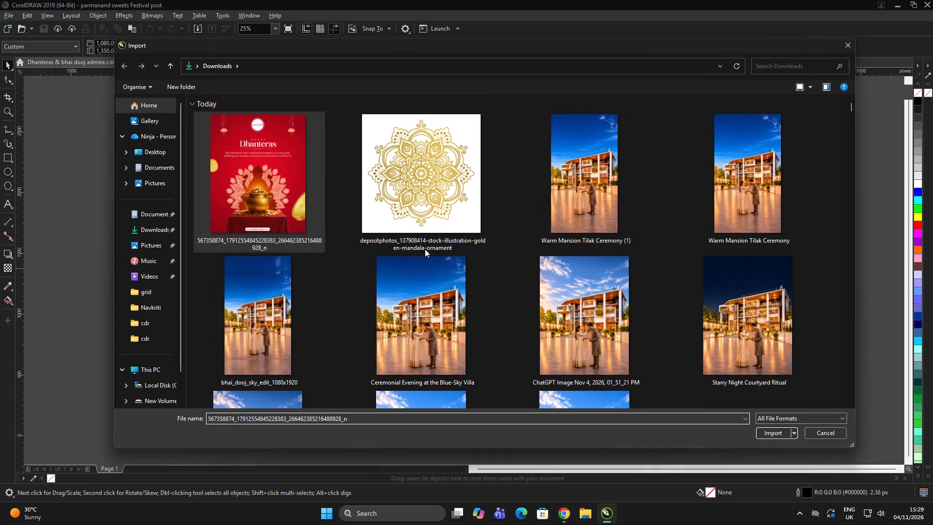
click(774, 435)
drag(368, 175, 536, 299)
scroll(485, 260, up, 2)
double_click(604, 236)
click(225, 339)
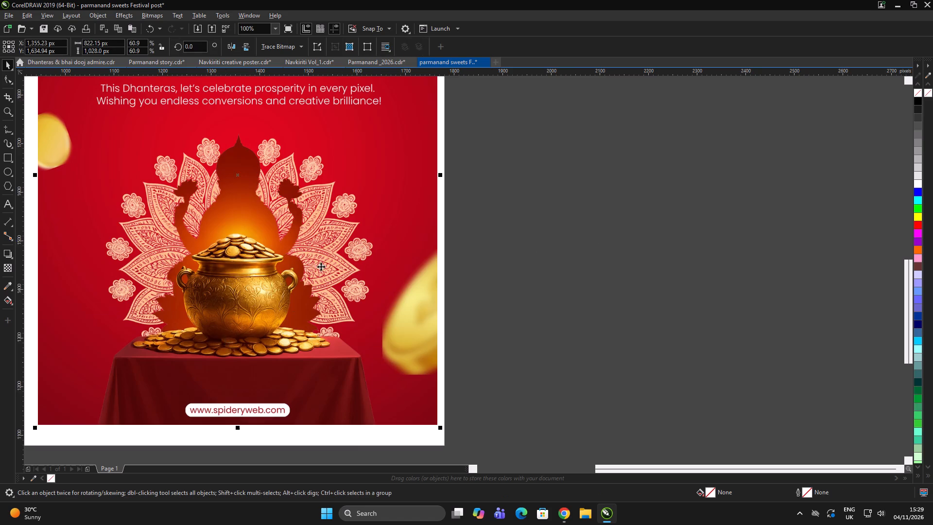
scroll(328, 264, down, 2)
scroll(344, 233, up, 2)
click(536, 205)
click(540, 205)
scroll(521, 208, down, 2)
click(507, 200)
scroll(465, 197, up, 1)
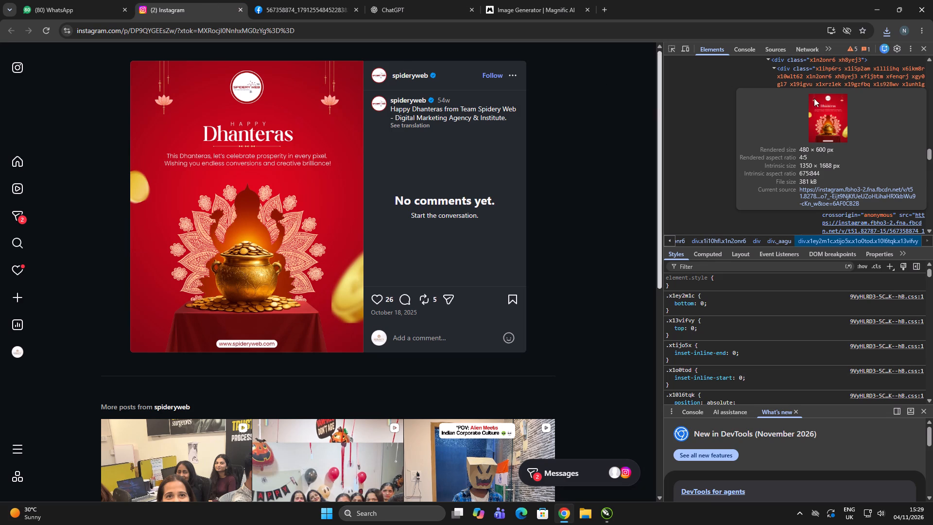
Close the developer tools, return to the Instagram home feed, and open the parmanandsweets profile from it.
click(926, 47)
click(16, 160)
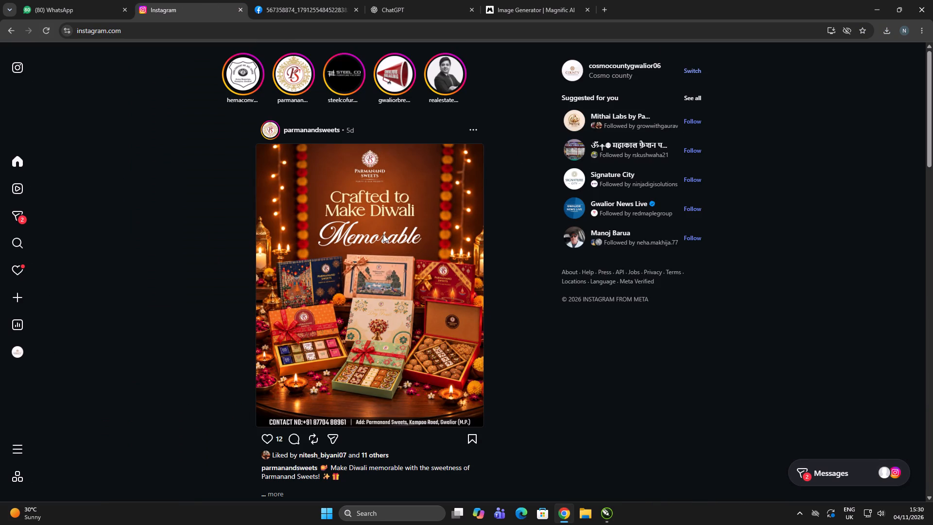
scroll(382, 250, down, 3)
scroll(418, 252, up, 2)
scroll(421, 254, down, 4)
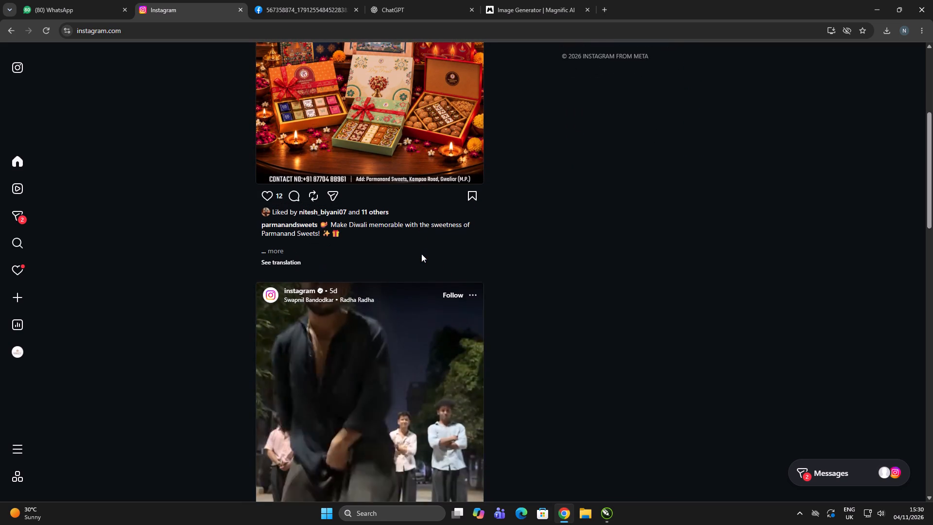
scroll(421, 254, up, 2)
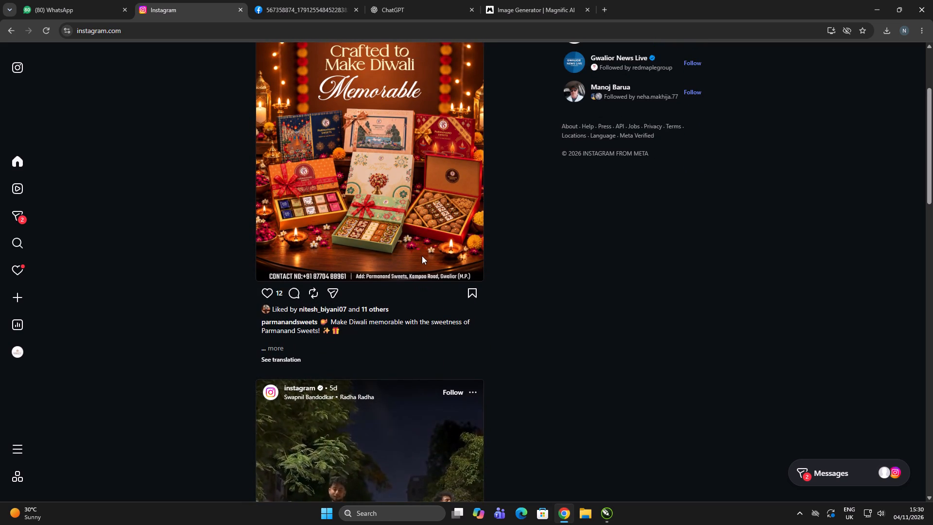
scroll(418, 257, down, 8)
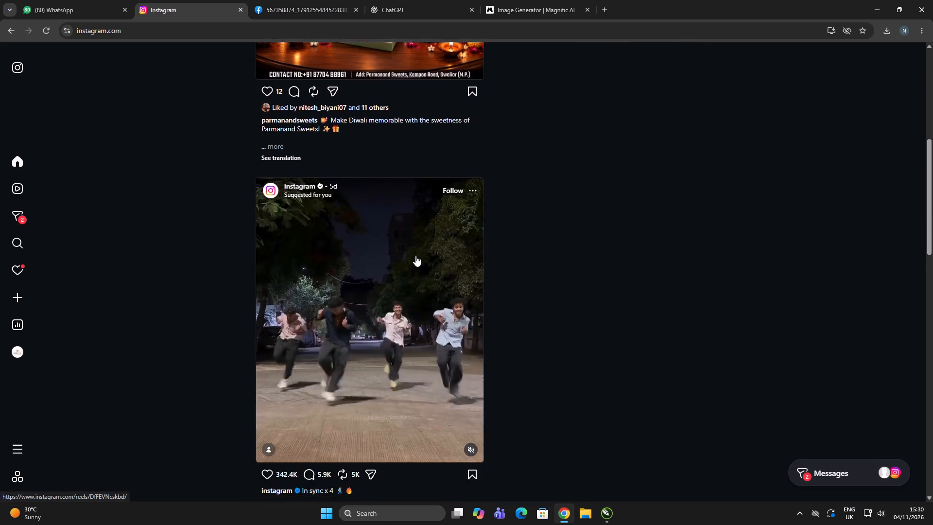
scroll(415, 256, down, 14)
scroll(418, 250, down, 12)
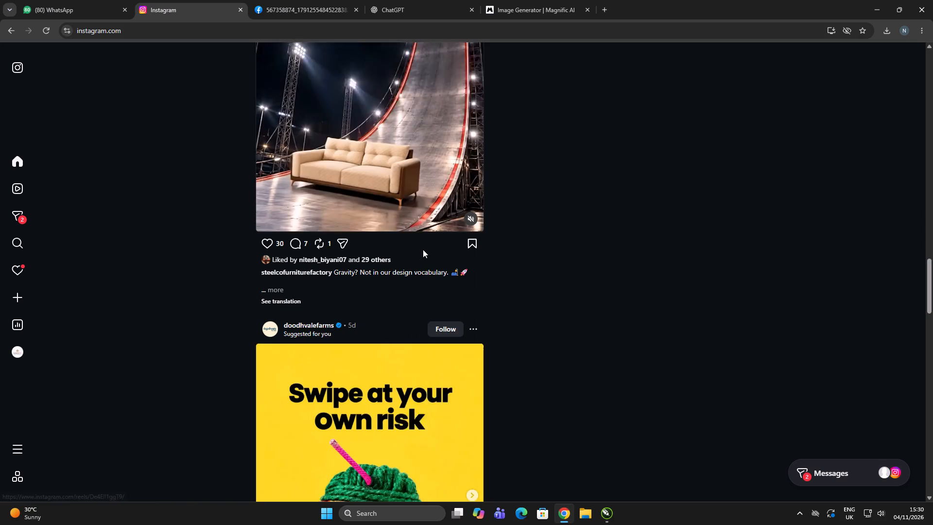
scroll(423, 249, down, 5)
scroll(423, 249, up, 20)
scroll(423, 249, up, 14)
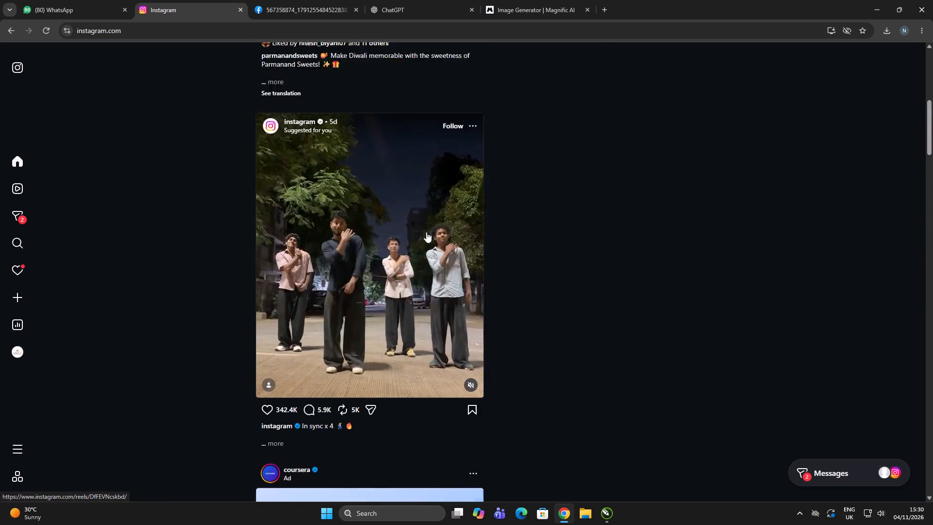
scroll(426, 232, up, 13)
click(317, 127)
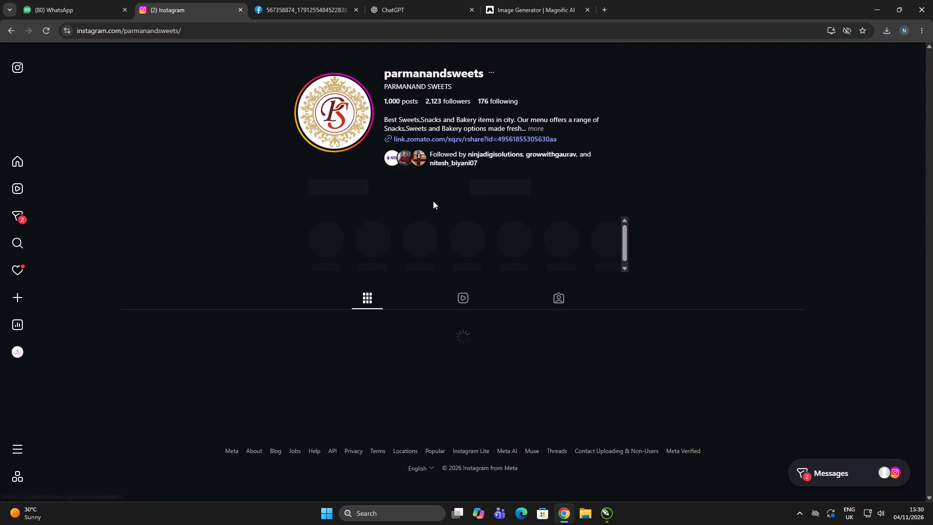
Browse the parmanandsweets post grid and look through the hamper slides of the "A Festive Gesture" carousel post.
scroll(443, 215, down, 5)
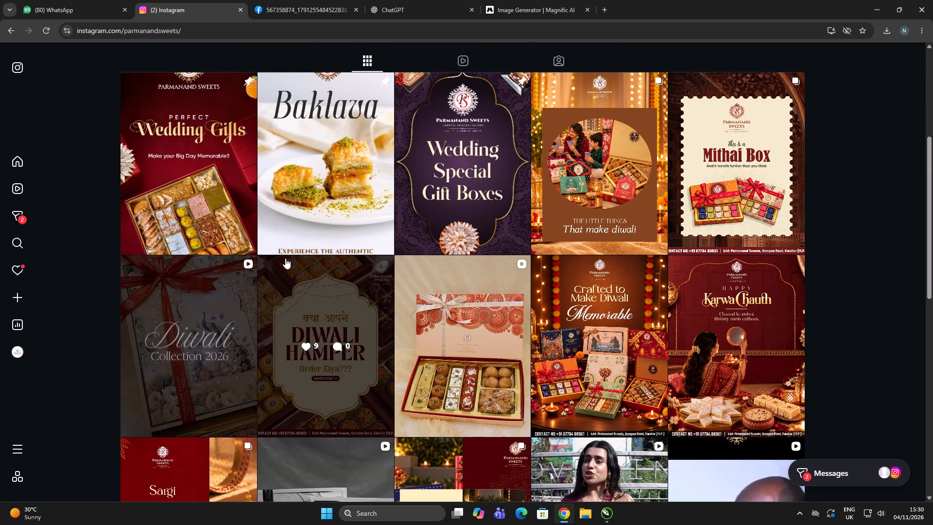
scroll(536, 320, down, 3)
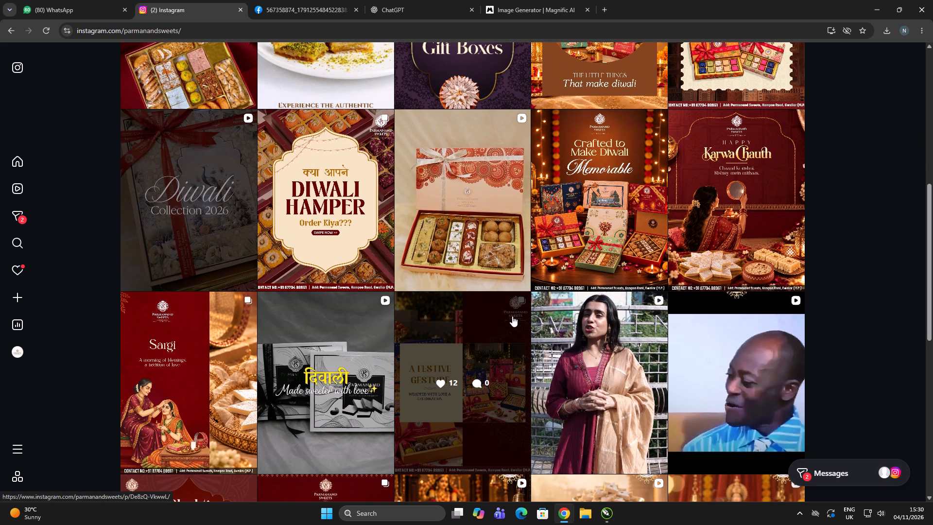
scroll(514, 315, up, 4)
scroll(514, 315, down, 9)
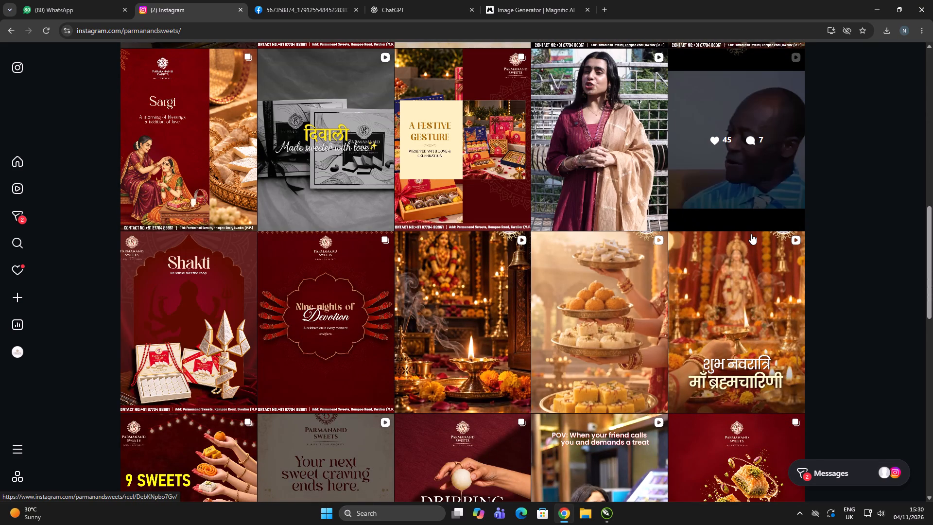
click(493, 176)
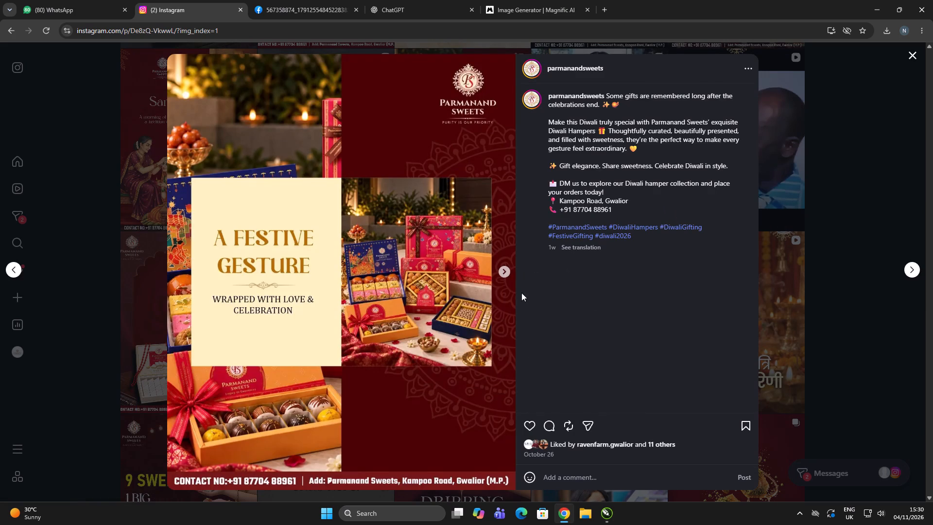
click(506, 268)
click(506, 268)
click(506, 268)
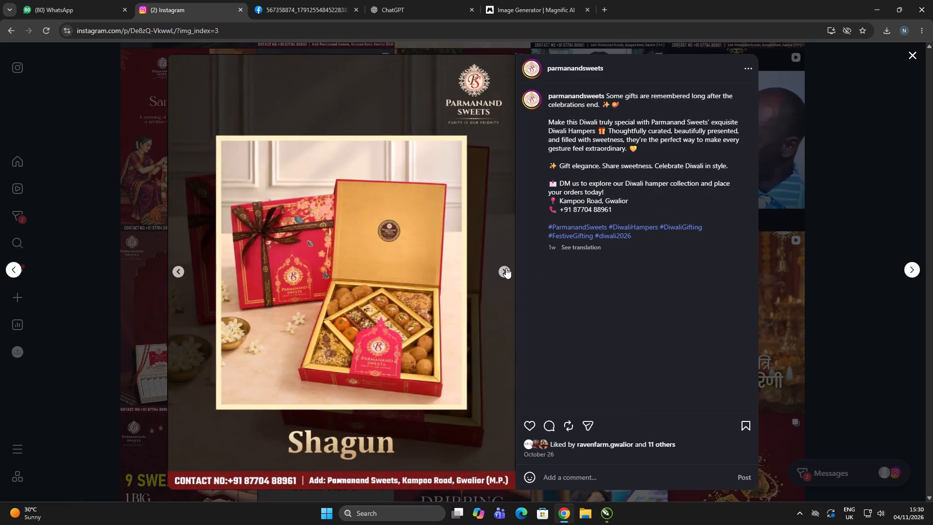
click(506, 268)
click(918, 54)
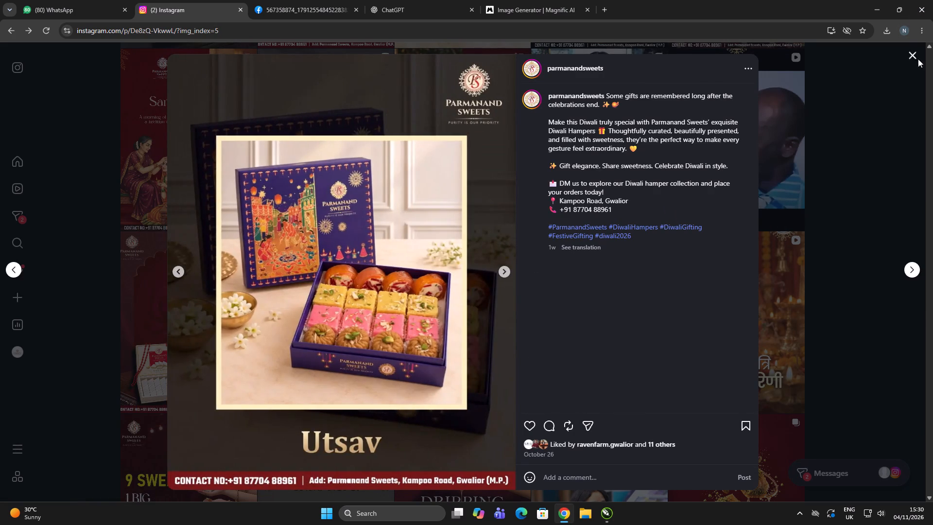
Open the "Crafted to Make Diwali Memorable" post from the profile's grid.
scroll(755, 318, up, 8)
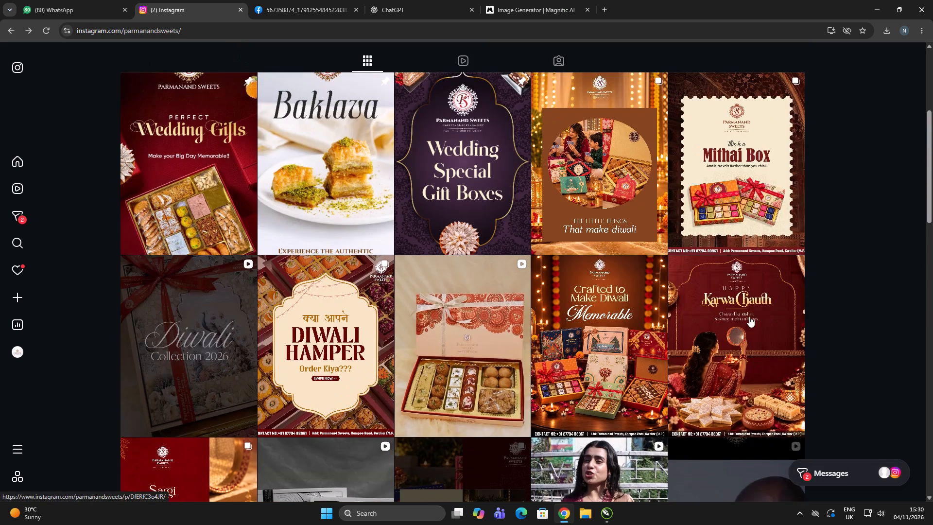
click(612, 390)
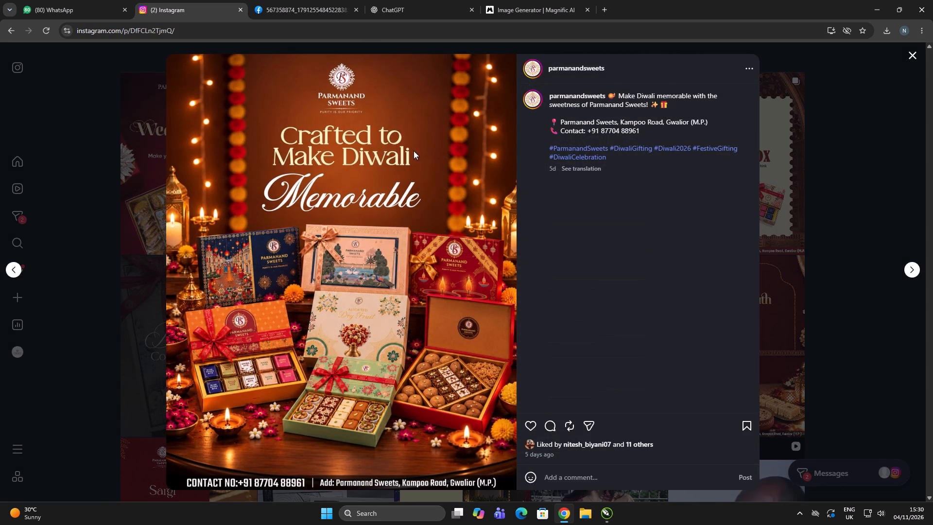
Switch to CorelDRAW and bring up the Parmanand _2026.cdr document.
key(alt+Tab)
double_click(586, 260)
click(578, 244)
double_click(614, 230)
click(604, 227)
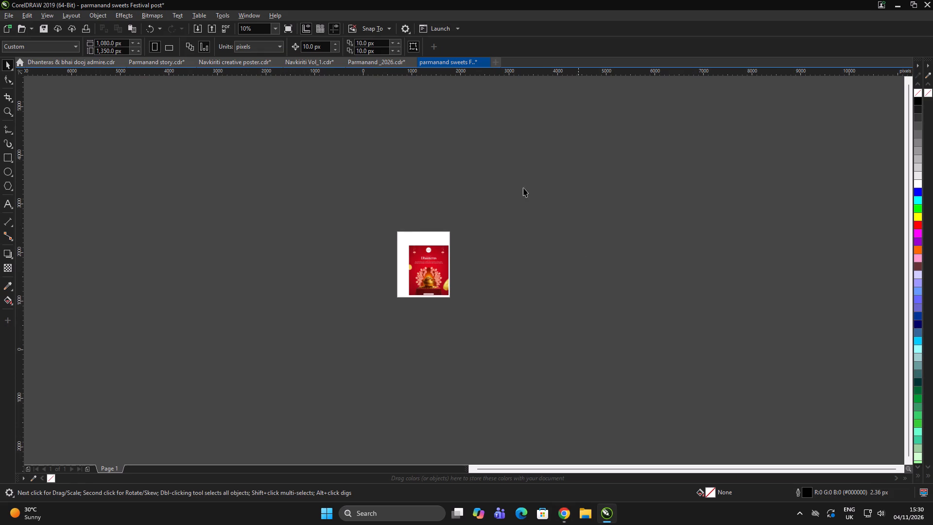
double_click(487, 156)
click(453, 140)
click(382, 65)
click(650, 284)
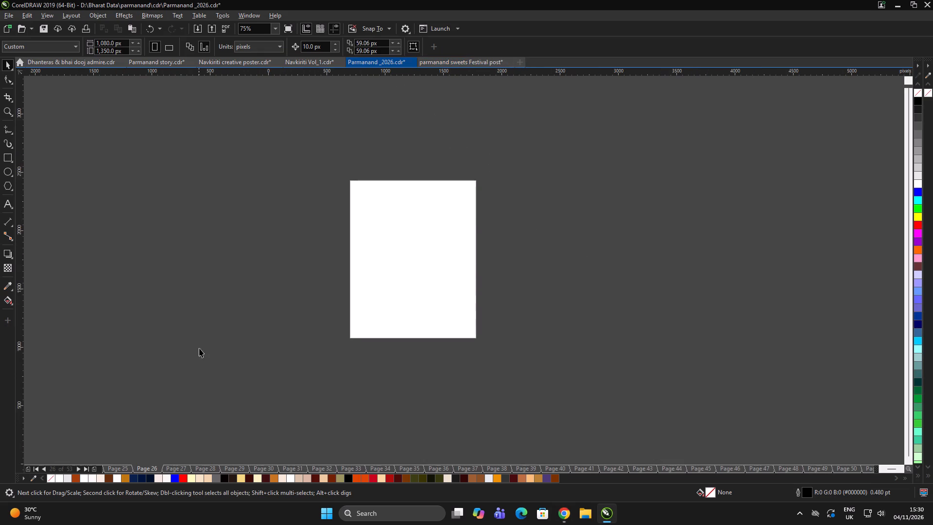
Find the "Crafted to Make Diwali Memorable" design on page 48 of the document.
click(215, 336)
click(215, 332)
key(Page_Up)
key(Page_Up)
key(Page_Up)
key(Page_Up)
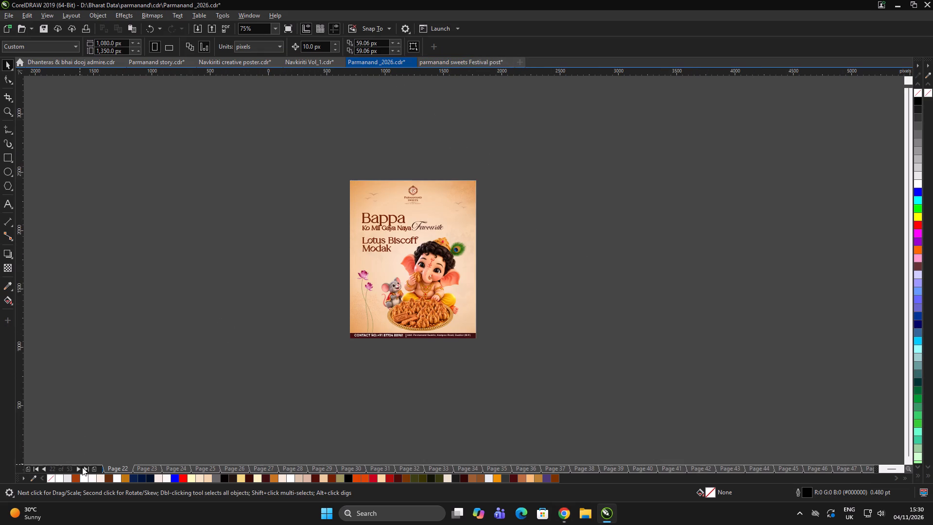
click(87, 467)
click(148, 355)
key(Page_Up)
key(Page_Up)
key(Page_Up)
key(Page_Up)
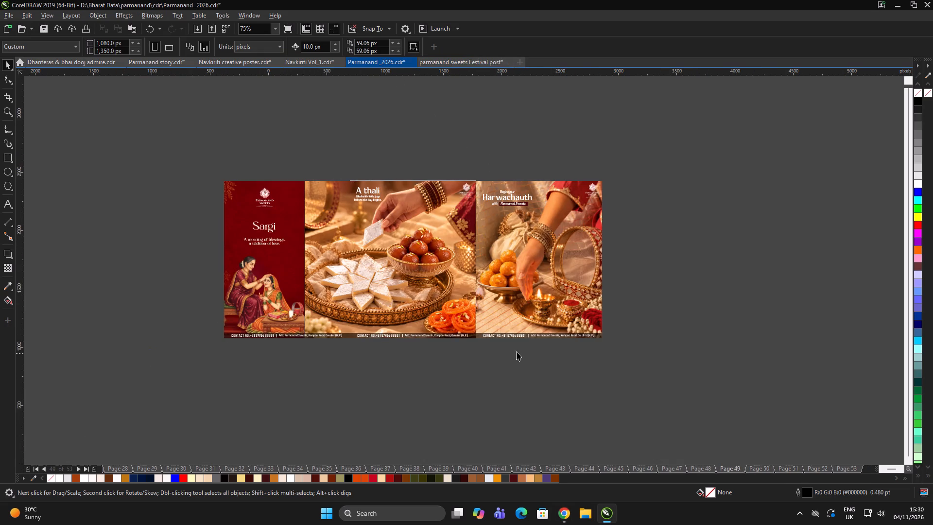
key(Page_Down)
scroll(469, 305, up, 1)
key(Page_Up)
key(Page_Up)
drag(790, 287, 779, 289)
drag(753, 290, 746, 291)
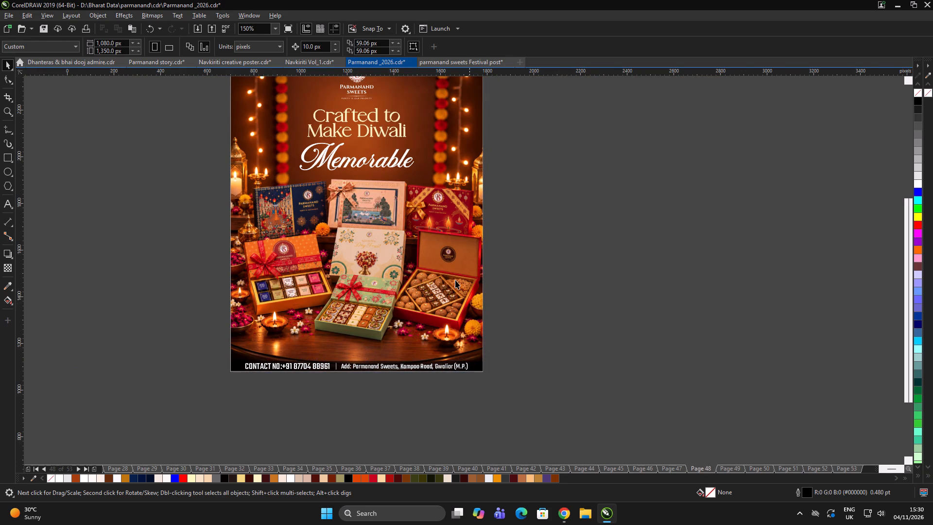
Ungroup the Diwali design and place a copy of its gift-box background image in the empty area beside the page.
click(454, 279)
scroll(367, 275, down, 1)
ctrl+click(571, 288)
key(ctrl+u)
click(373, 268)
drag(359, 265, 646, 264)
shift+right_click(646, 264)
click(729, 259)
click(741, 257)
scroll(684, 267, up, 2)
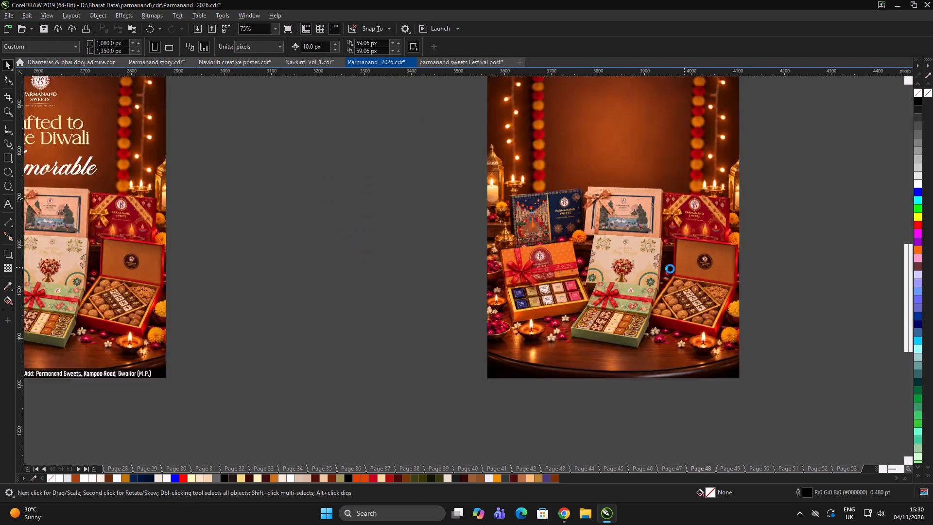
In Parmanand _2026.cdr on page 48, move the text-free gift-box image sideways off the empty frame behind it.
click(650, 266)
scroll(383, 291, down, 2)
click(530, 299)
click(446, 290)
click(75, 83)
click(632, 229)
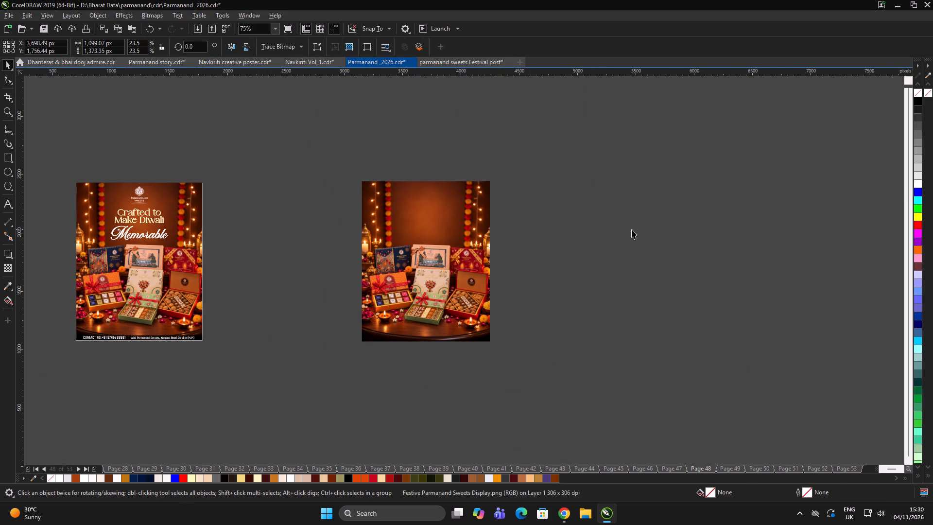
drag(637, 230, 632, 231)
drag(426, 281, 638, 278)
click(669, 297)
Delete the empty PowerClip rectangle beside the Crafted to Make Diwali Memorable post.
click(424, 281)
key(End)
click(444, 349)
click(442, 342)
click(400, 285)
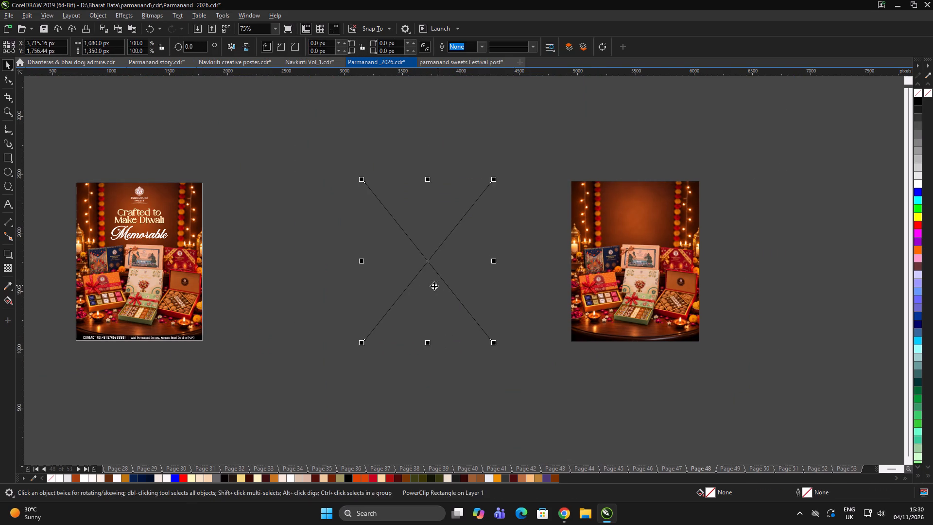
key(Delete)
click(432, 284)
double_click(438, 279)
Look back through the preceding posts as far as page 44 and return to page 48.
key(Page_Up)
key(Page_Up)
key(Page_Up)
key(Page_Up)
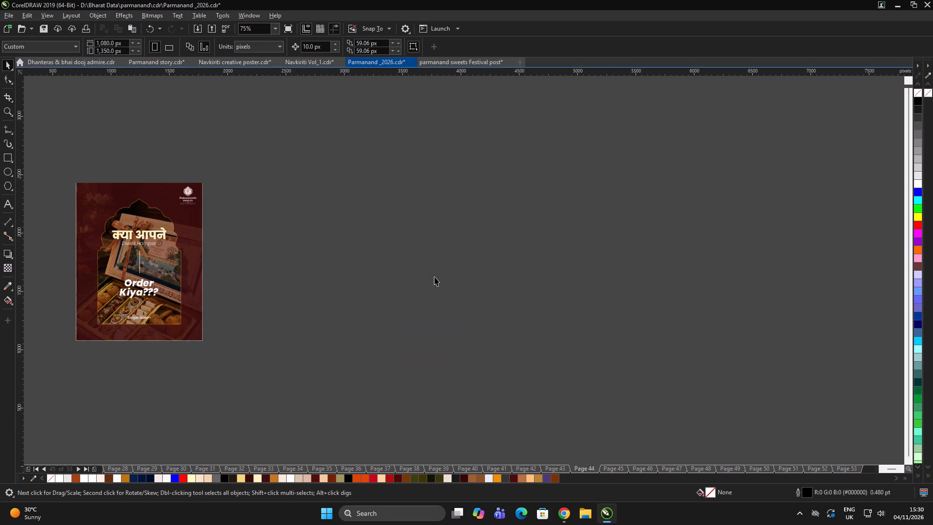
key(Page_Down)
key(Page_Down)
key(Page_Down)
key(Page_Down)
Move the gift-box image closer to the finished Diwali post, to about X 3,069 px, Y 2,365 px.
drag(750, 388, 744, 386)
click(617, 282)
drag(646, 289, 363, 218)
Enlarge the gift-box image to about 1,863 × 2,328 px and shift it slightly away from the finished post.
scroll(386, 231, up, 2)
click(617, 245)
scroll(409, 262, down, 3)
click(414, 263)
scroll(370, 239, up, 3)
scroll(322, 279, down, 2)
click(526, 271)
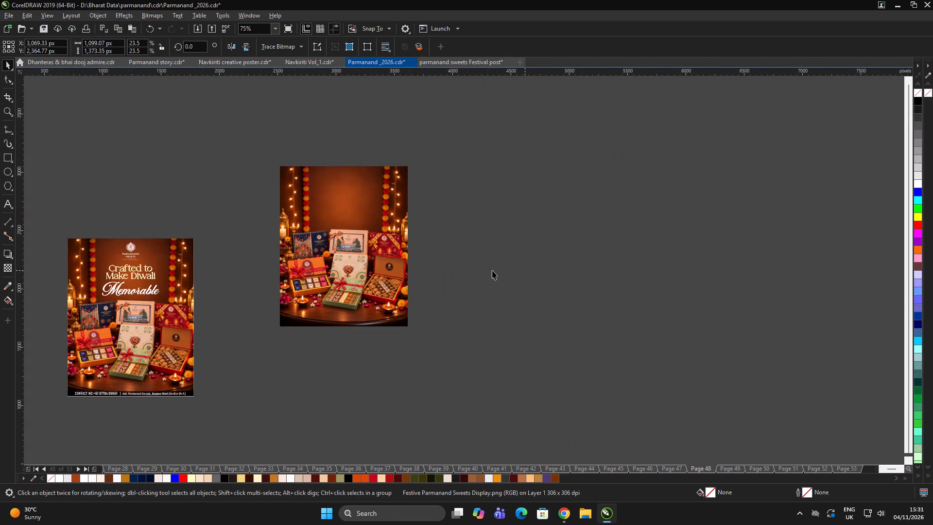
scroll(358, 233, up, 2)
scroll(415, 179, down, 2)
click(461, 179)
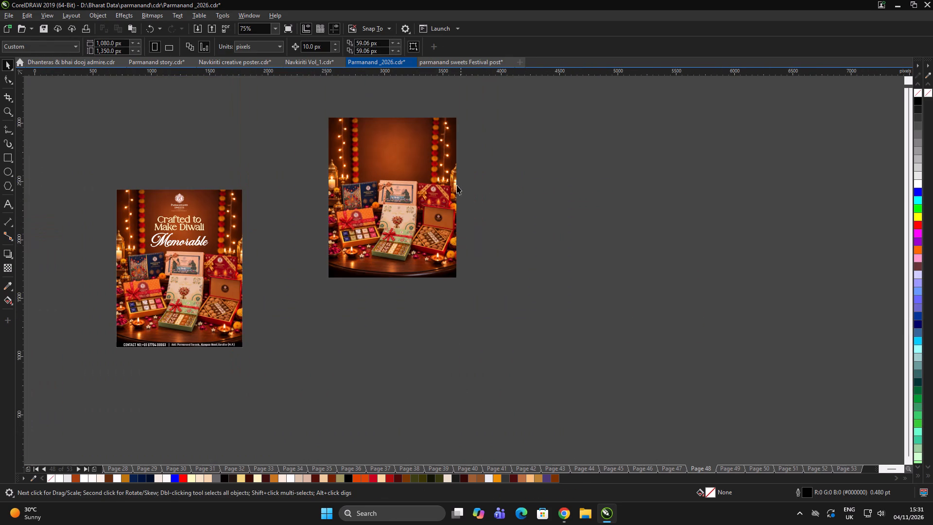
click(427, 215)
drag(462, 280, 515, 336)
click(541, 325)
drag(430, 262, 447, 265)
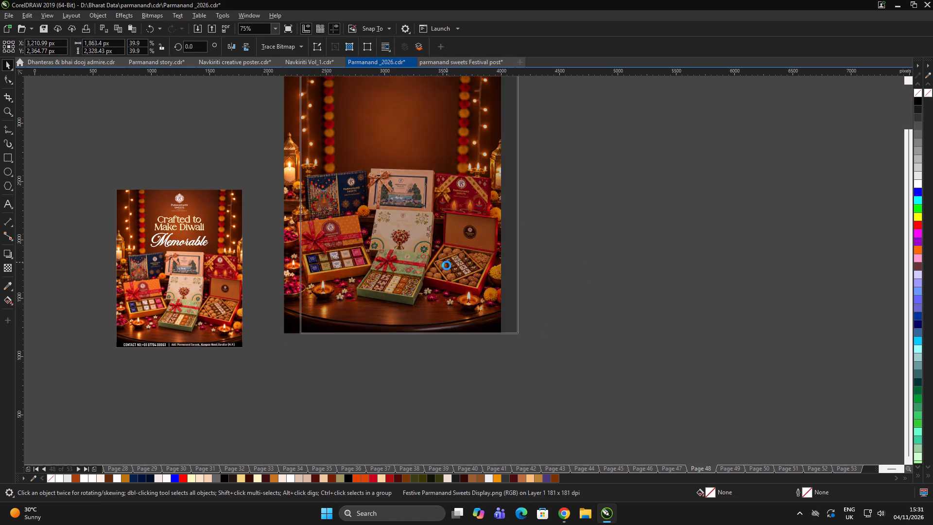
click(586, 265)
Capture the area containing all the gift boxes with Lightshot and copy it to the clipboard.
scroll(446, 223, up, 1)
click(570, 223)
click(642, 210)
click(645, 207)
click(797, 514)
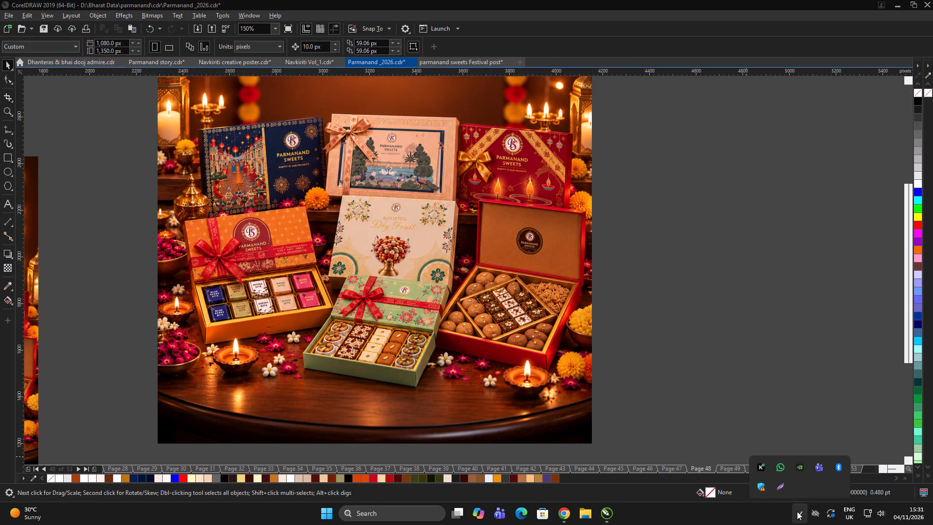
click(785, 483)
drag(183, 109, 583, 406)
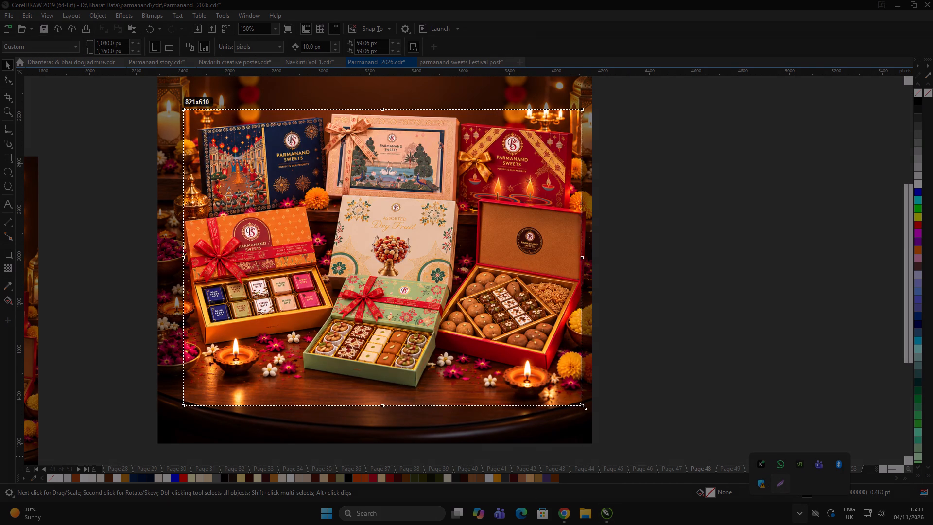
drag(583, 406, 595, 402)
click(560, 410)
Paste the gift-box capture beside the existing image and enlarge it to about 5,220 × 3,700 px.
scroll(411, 340, down, 3)
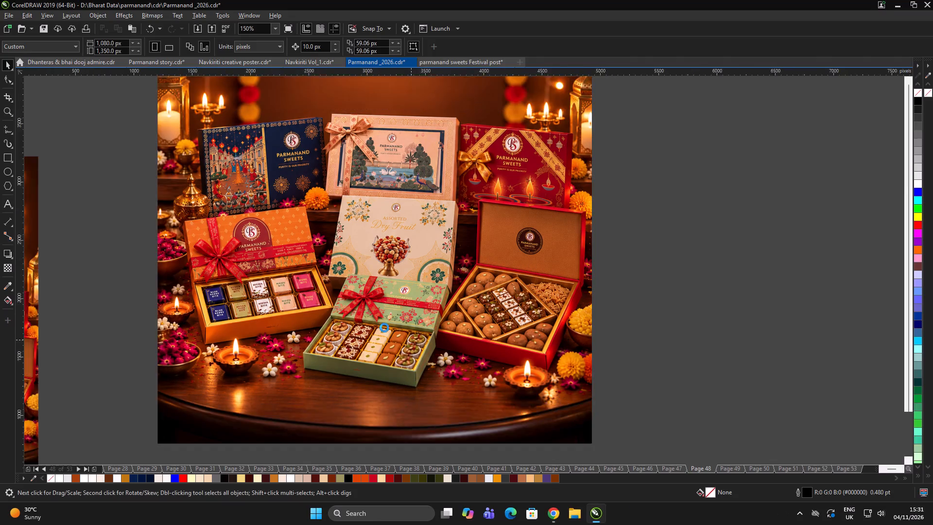
click(613, 354)
key(ctrl+v)
drag(338, 298, 649, 199)
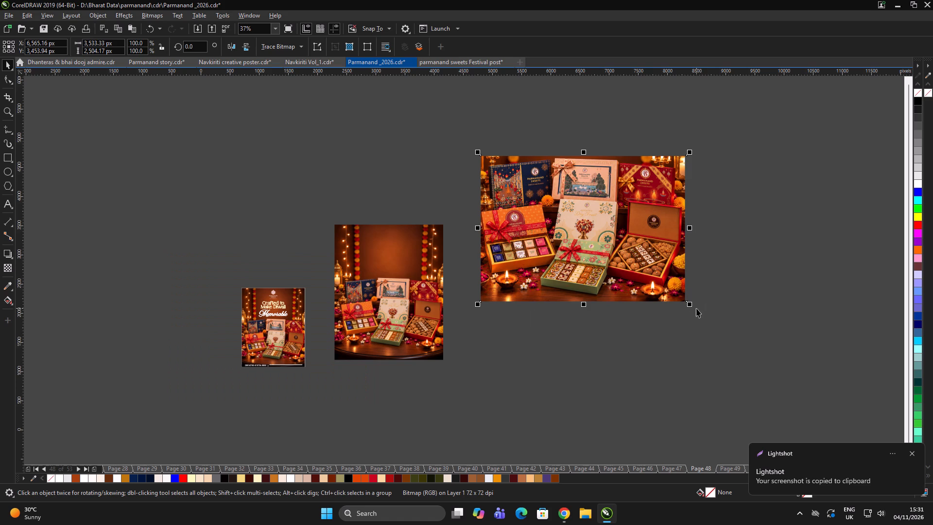
drag(690, 304, 739, 358)
double_click(775, 342)
click(618, 258)
key(alt+Tab)
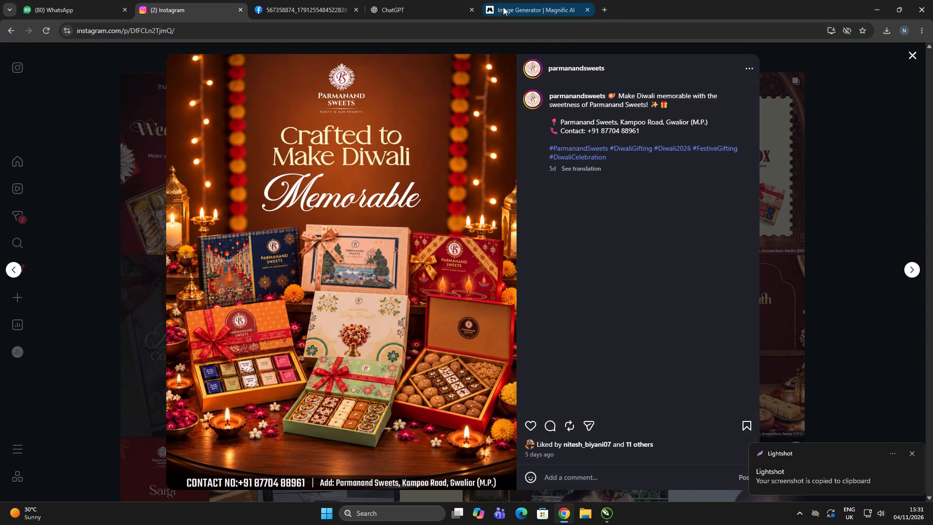
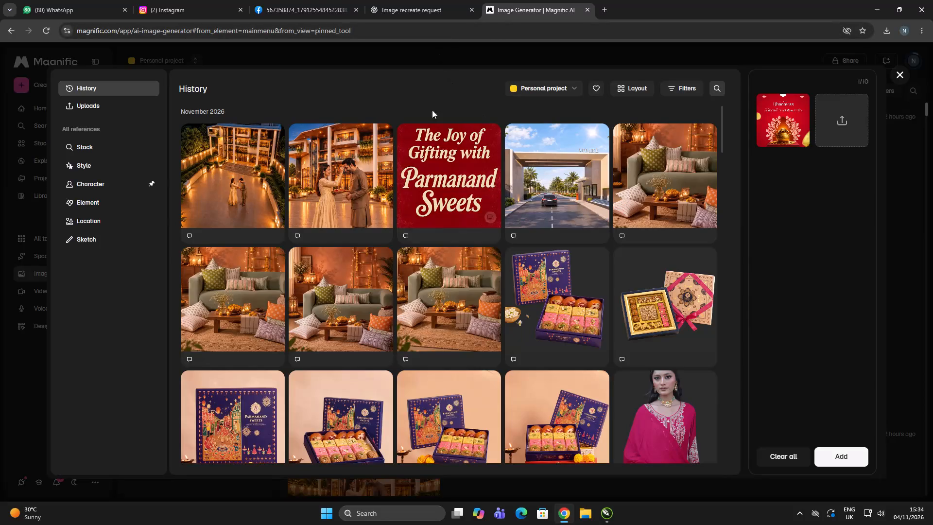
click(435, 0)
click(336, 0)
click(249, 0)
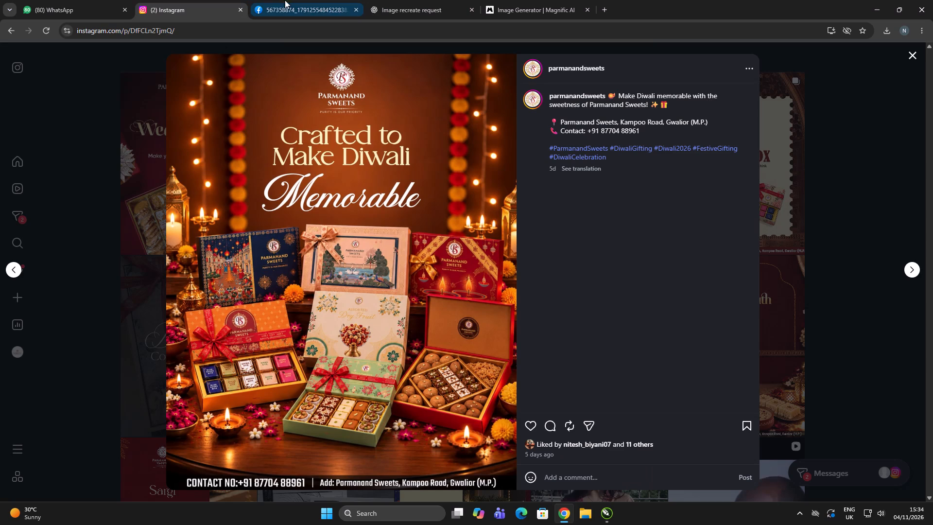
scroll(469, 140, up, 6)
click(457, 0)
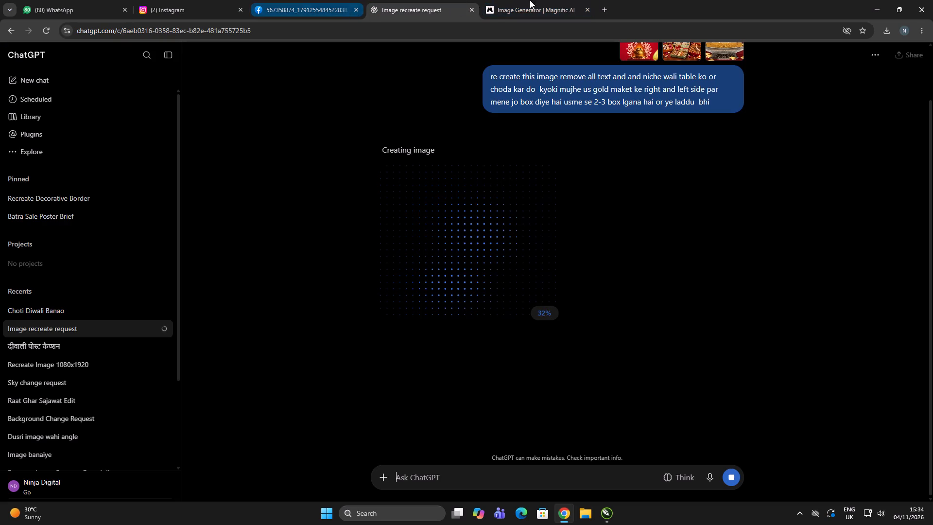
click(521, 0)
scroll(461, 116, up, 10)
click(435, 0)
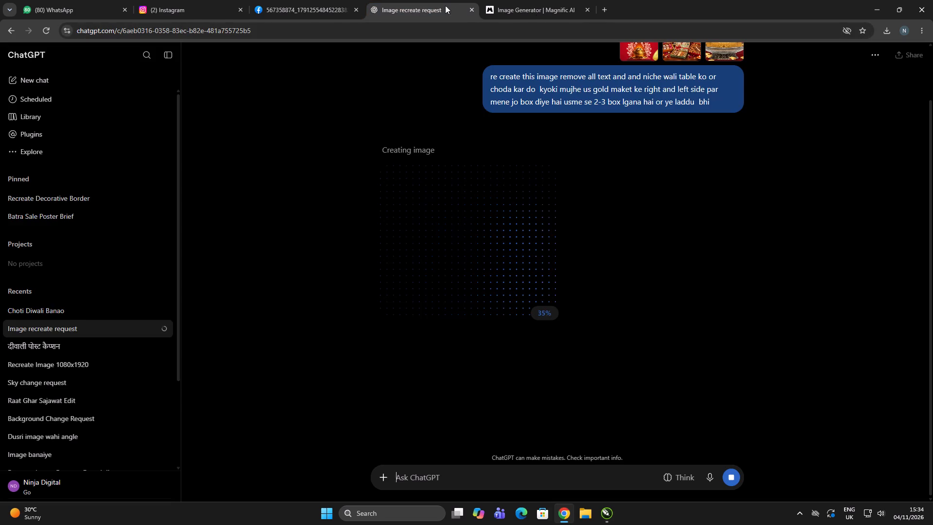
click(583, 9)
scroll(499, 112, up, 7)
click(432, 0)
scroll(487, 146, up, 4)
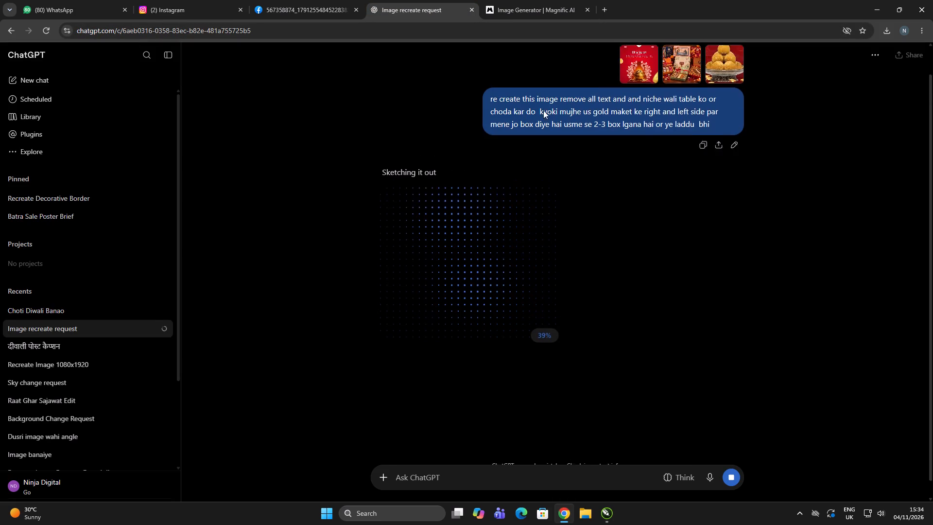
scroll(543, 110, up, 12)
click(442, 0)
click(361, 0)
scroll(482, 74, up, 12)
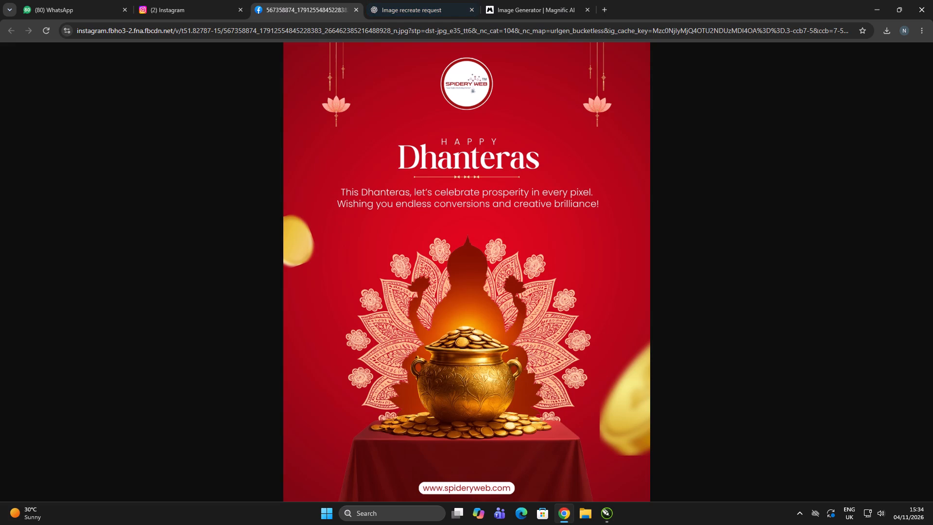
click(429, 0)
Search the web for Pinterest from the Dhanteras reference poster's browser tab and open the site there.
click(316, 3)
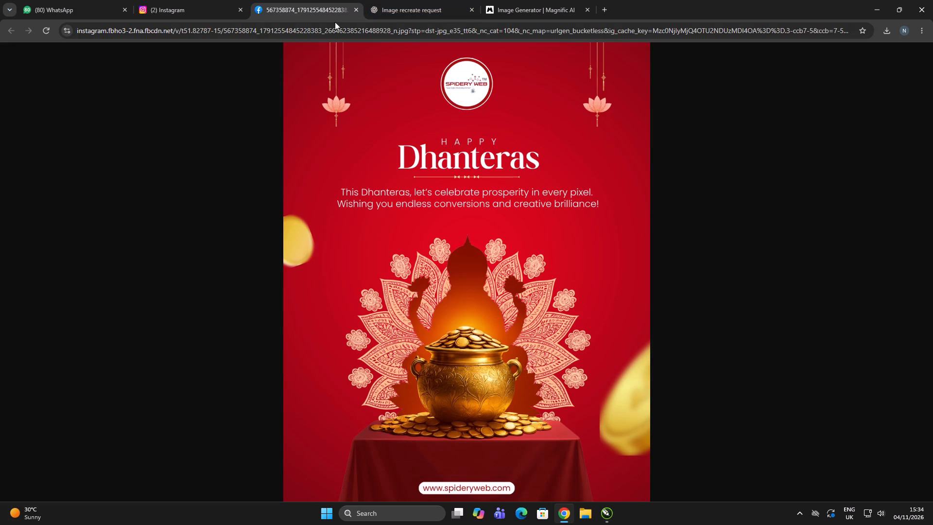
click(335, 32)
key(ctrl+a)
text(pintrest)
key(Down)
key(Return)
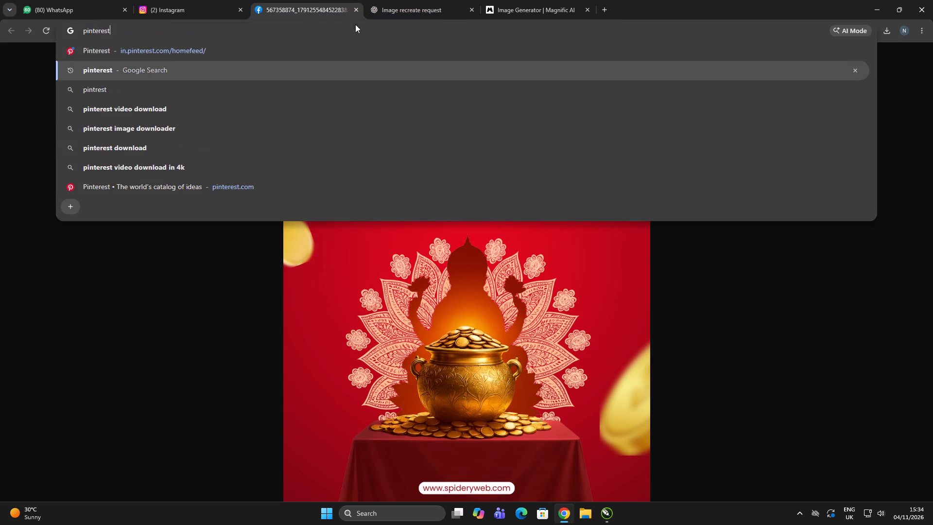
click(168, 154)
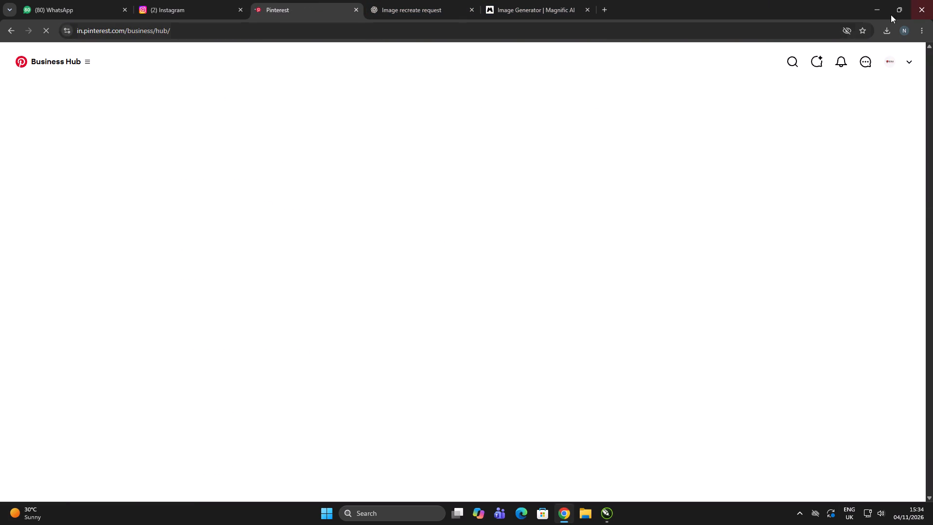
Search Pinterest for Diwali sweets design references, entering "diwlai sweets c" as the start of the query.
click(770, 65)
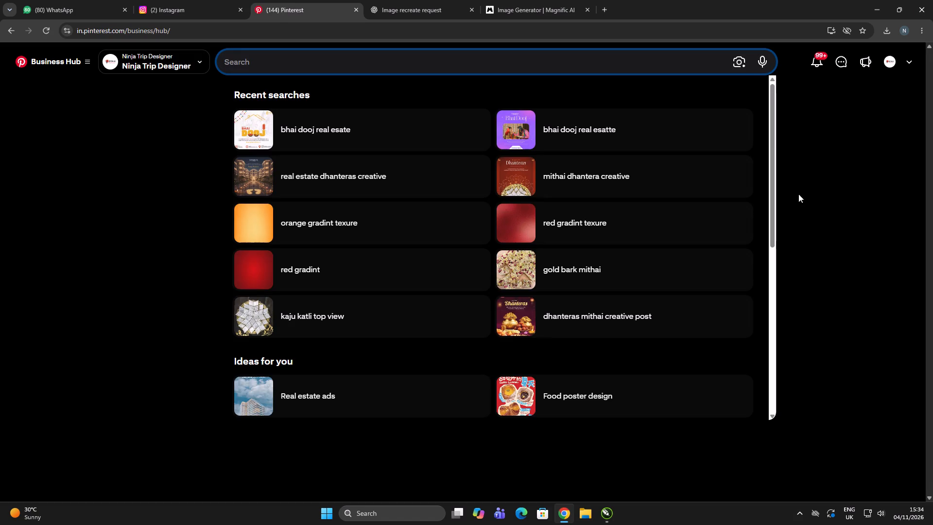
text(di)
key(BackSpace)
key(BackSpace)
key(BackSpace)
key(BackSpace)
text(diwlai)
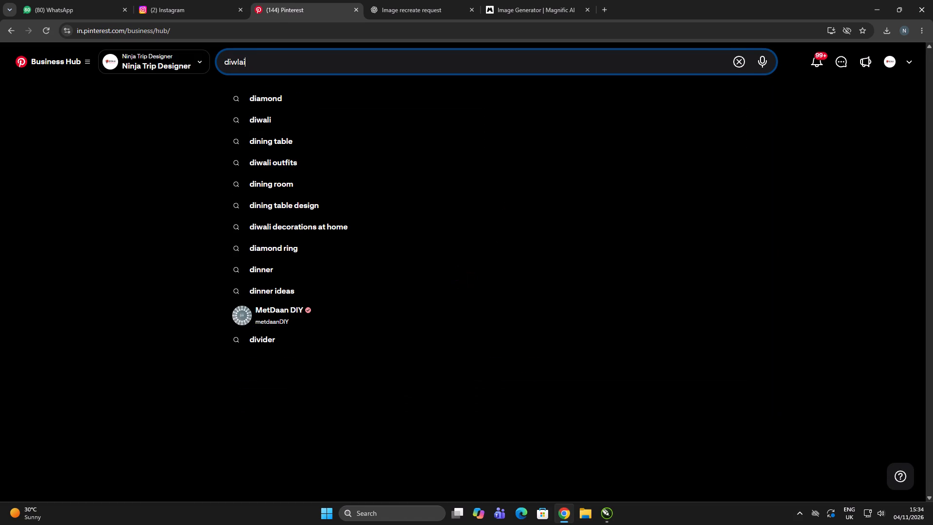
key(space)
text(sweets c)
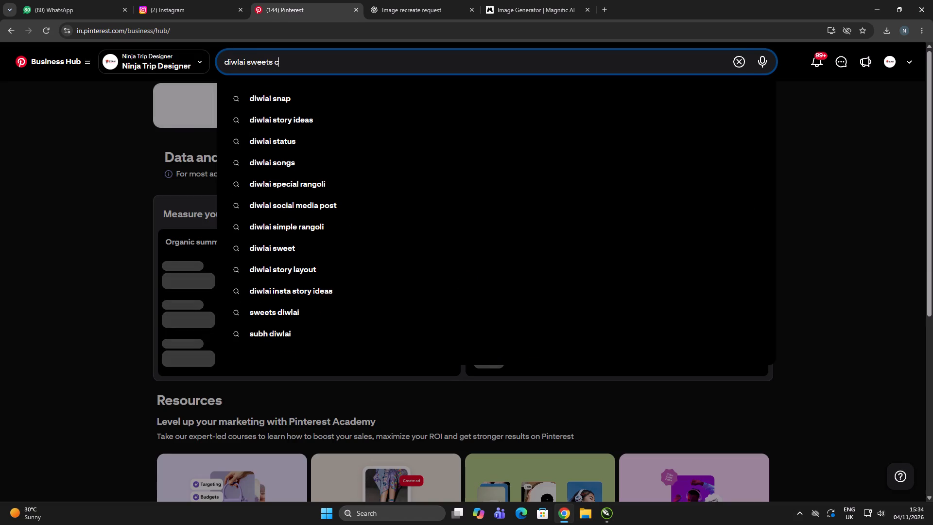
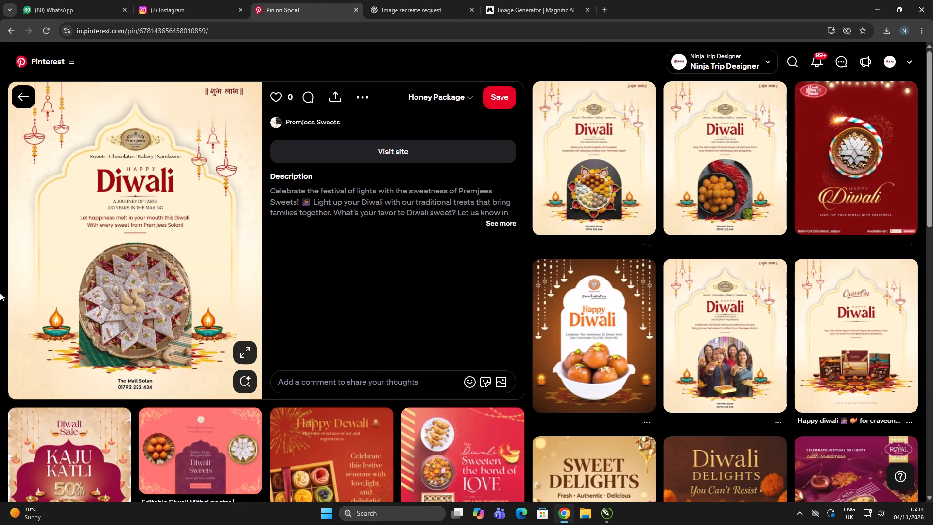
Open the Pancharatna Happy Diwali gulab jamun pin, enlarge its poster and save the image as a JPG file.
scroll(833, 267, down, 4)
scroll(832, 267, up, 2)
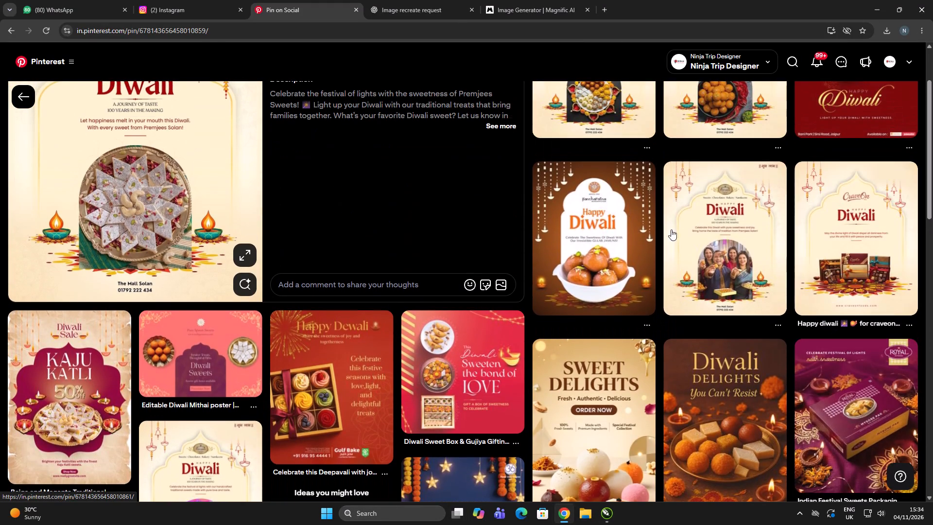
click(612, 228)
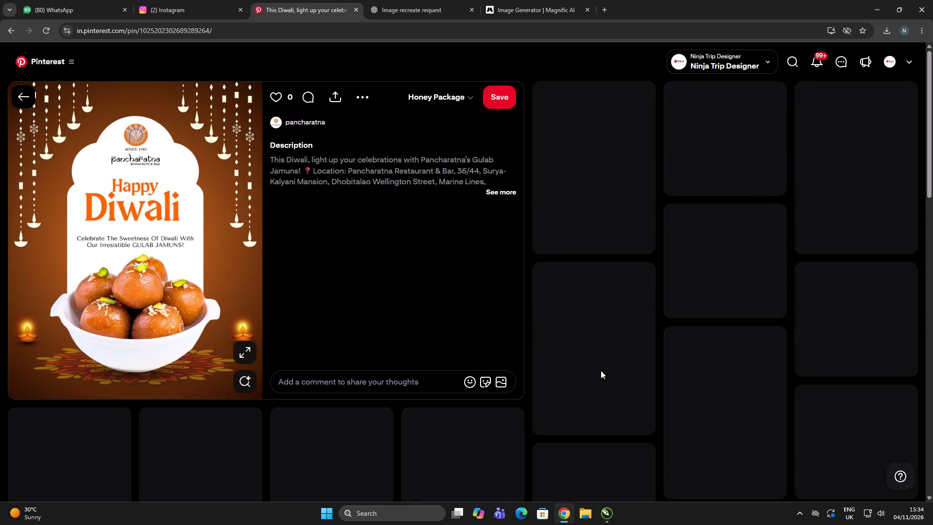
click(248, 350)
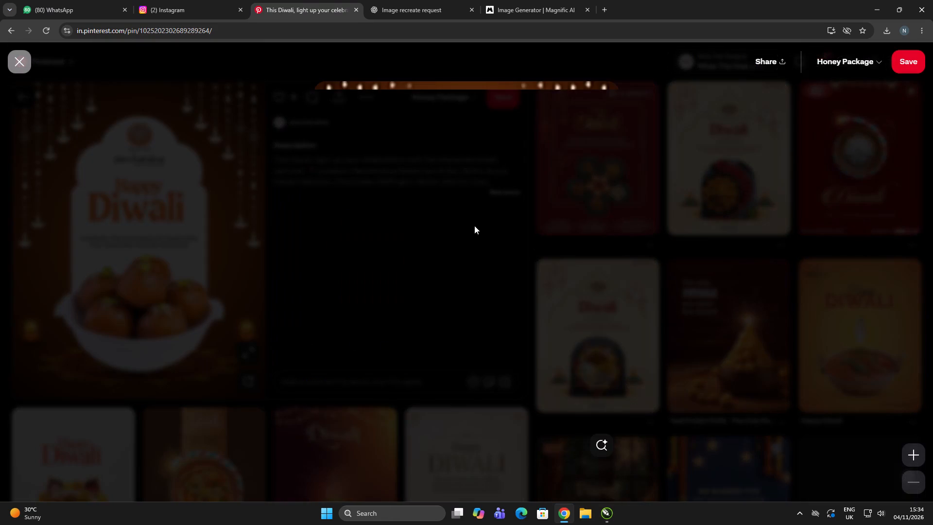
right_click(413, 132)
click(464, 162)
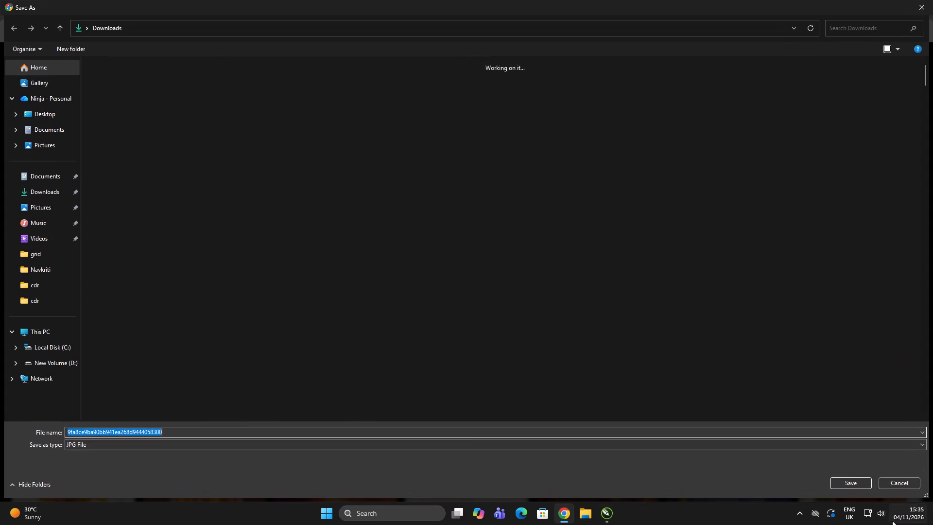
Save the Pancharatna Happy Diwali reference image as a JPG in Downloads and close its enlarged view.
click(847, 481)
click(25, 59)
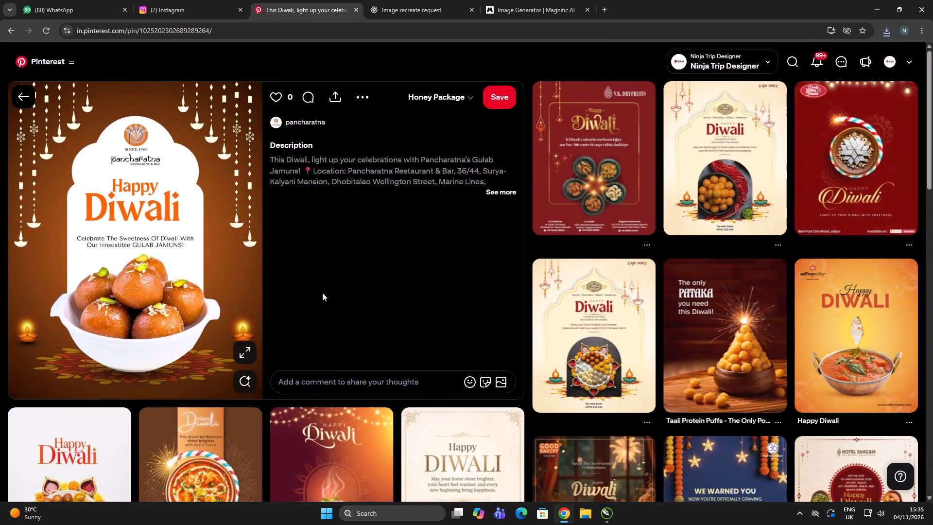
Examine the related Diwali pins, including an enlarged view of the red V.K. Dryfruits design, and return to the Pancharatna pin.
scroll(353, 291, down, 4)
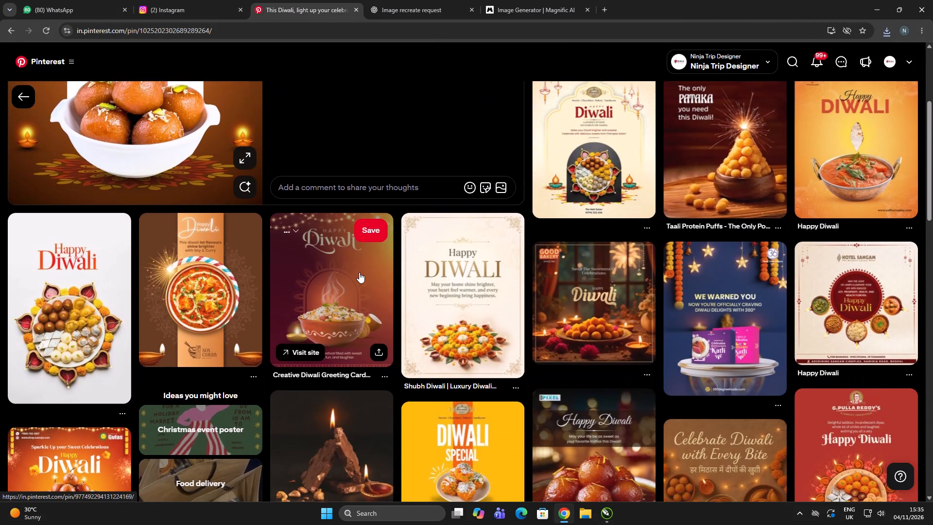
scroll(359, 272, down, 3)
scroll(359, 272, up, 12)
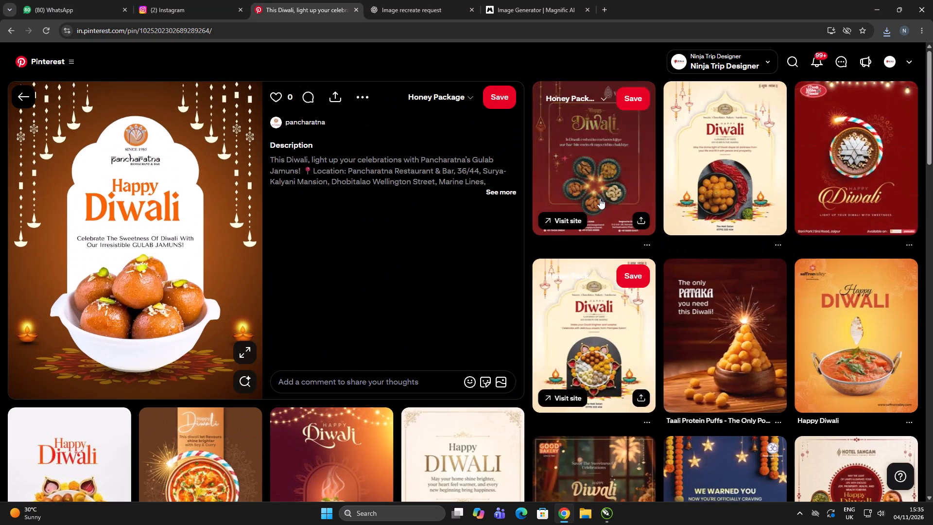
click(600, 182)
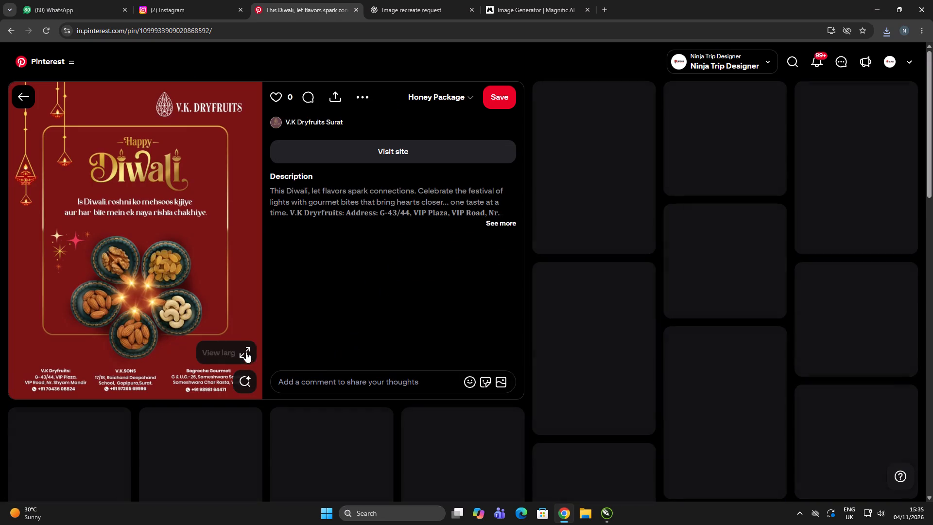
click(246, 351)
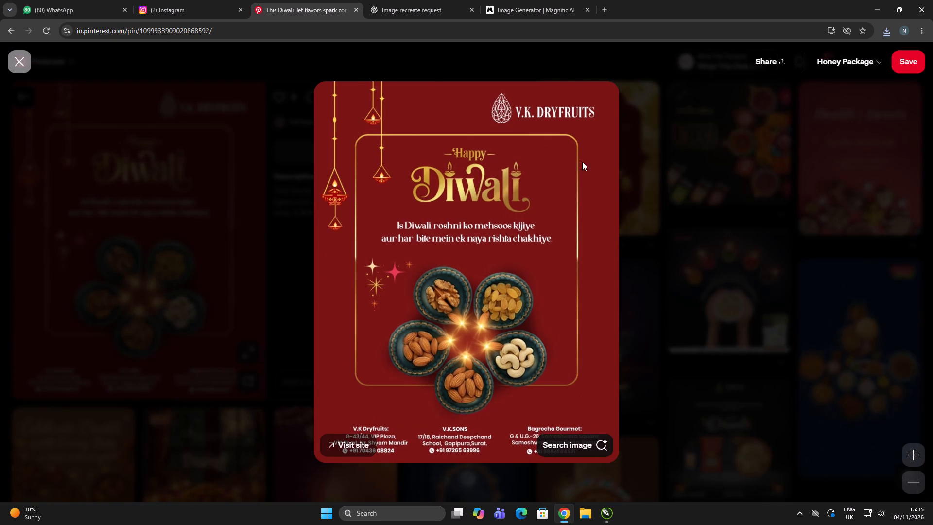
click(719, 213)
scroll(764, 321, down, 4)
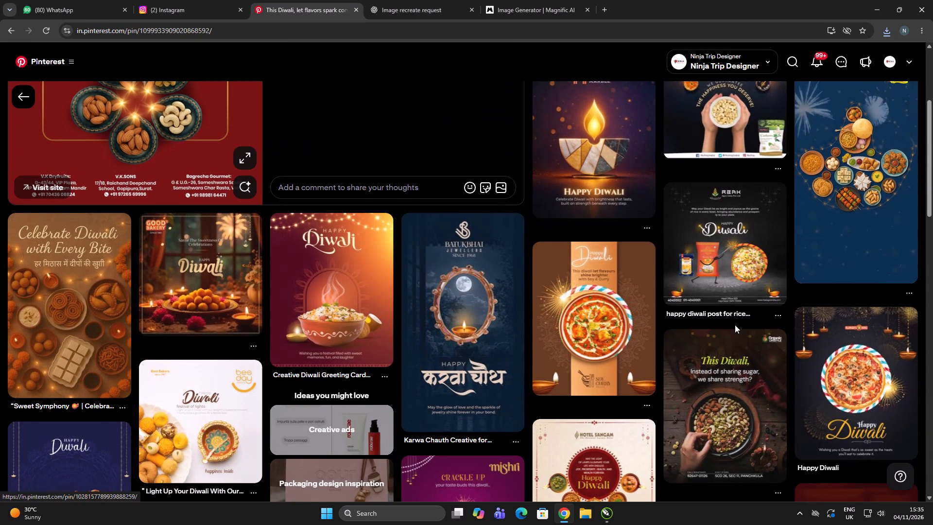
scroll(670, 230, down, 4)
scroll(668, 233, up, 3)
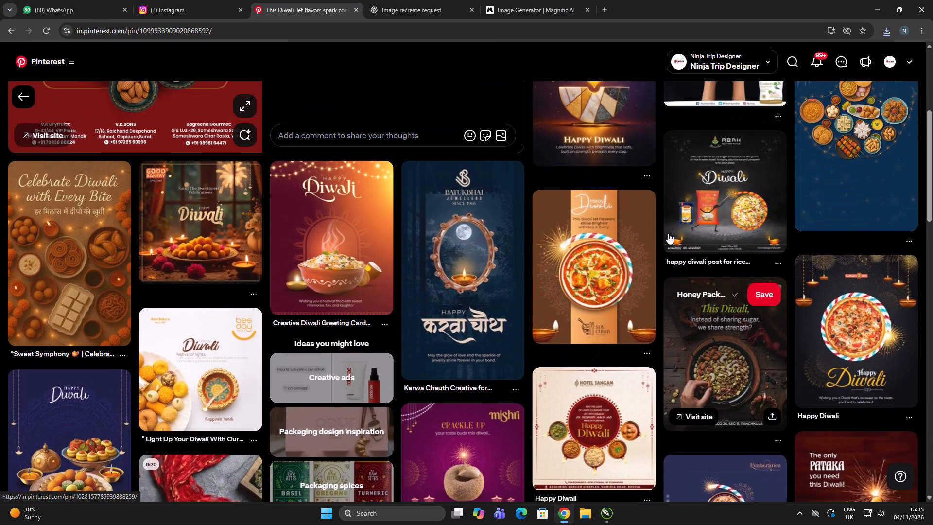
scroll(668, 234, up, 11)
scroll(900, 257, up, 2)
click(22, 102)
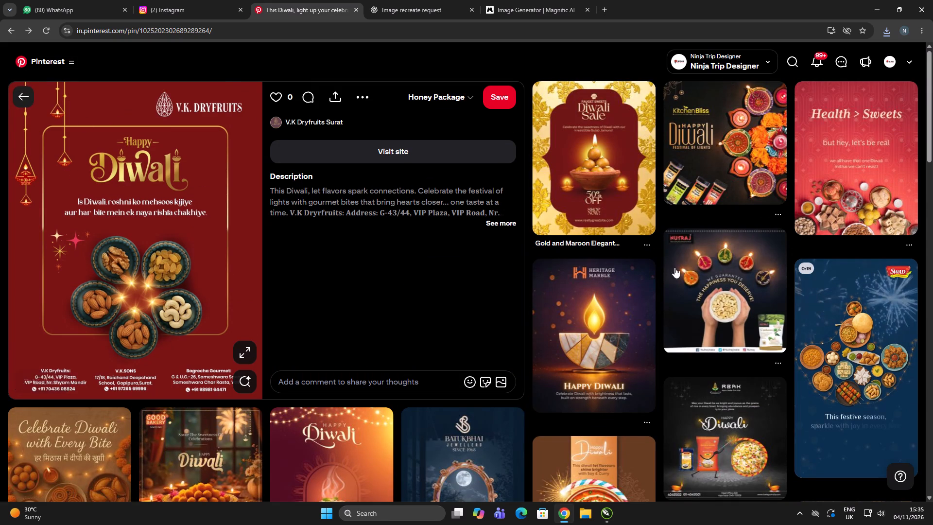
Open the gold and maroon Fauget Sweets Diwali Sale pin through the V.K. Dryfruits pin and examine the related sweets designs.
click(562, 147)
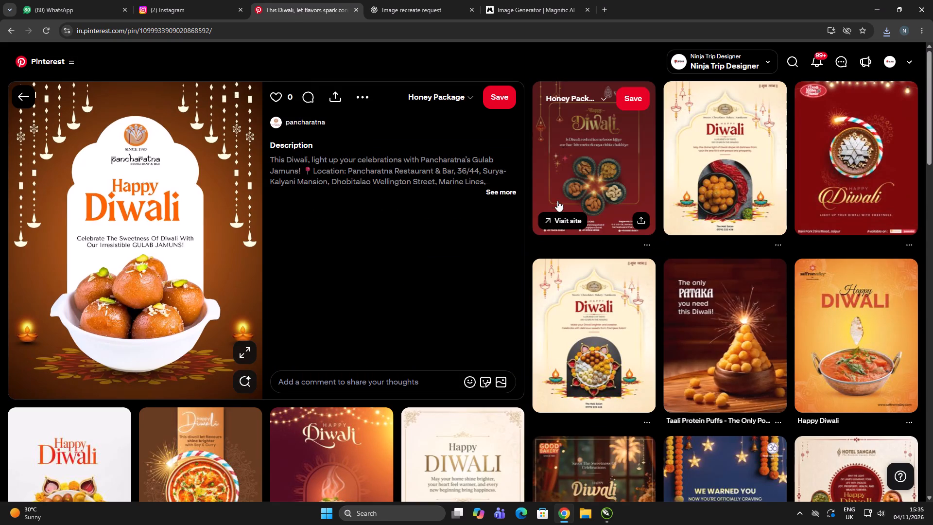
click(615, 175)
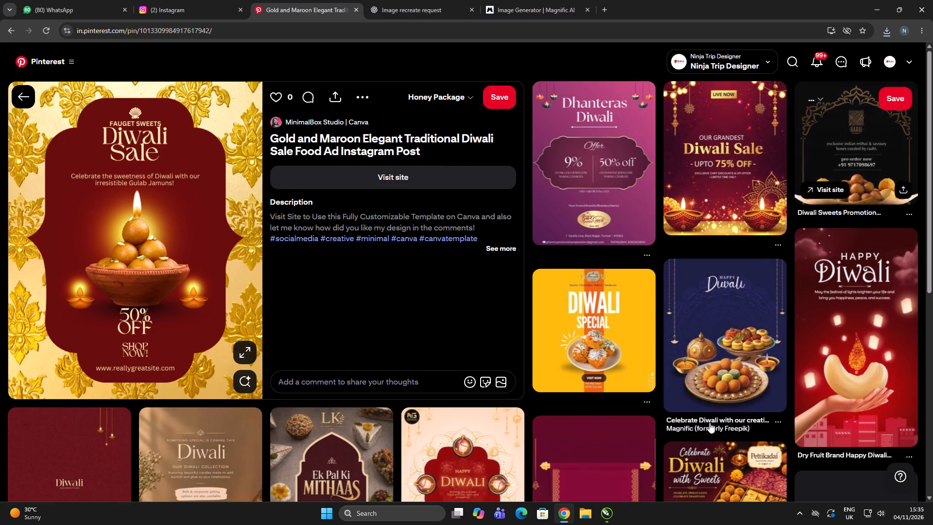
scroll(782, 321, down, 2)
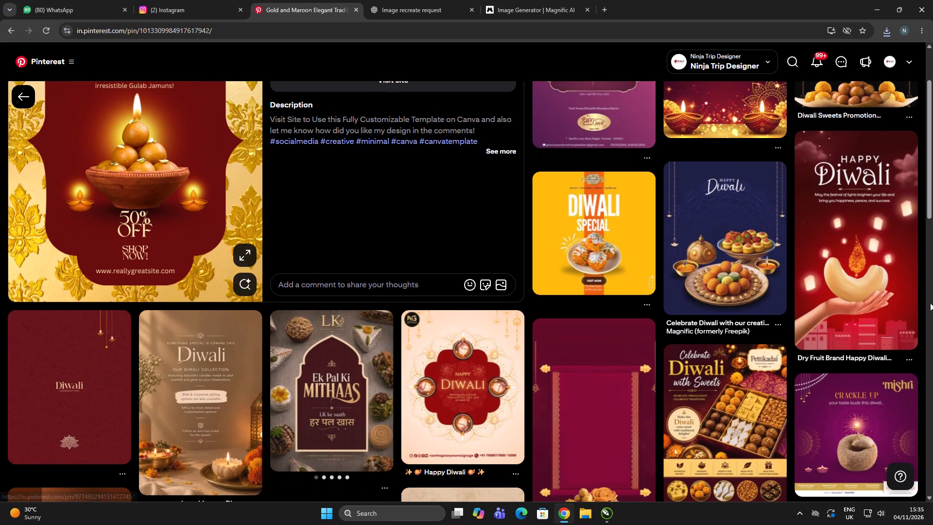
scroll(926, 303, down, 2)
scroll(926, 303, up, 1)
scroll(926, 303, down, 2)
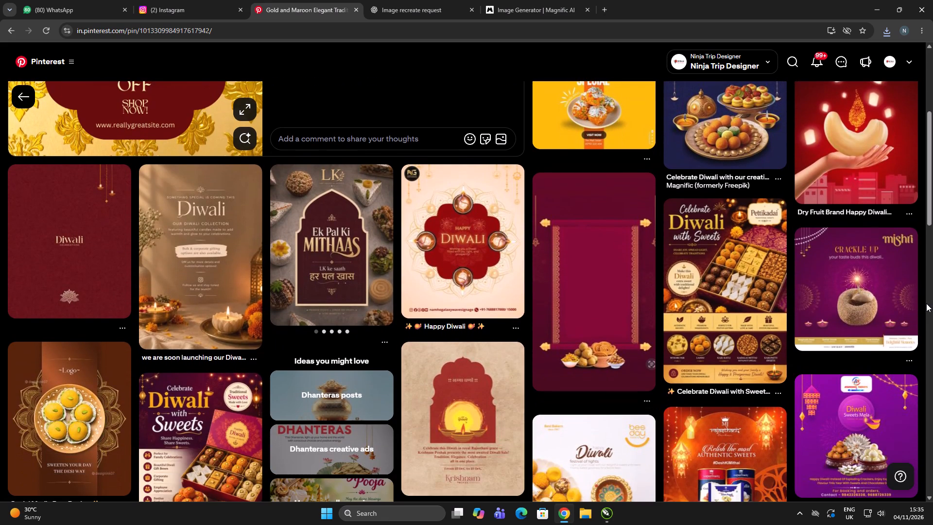
scroll(926, 303, down, 1)
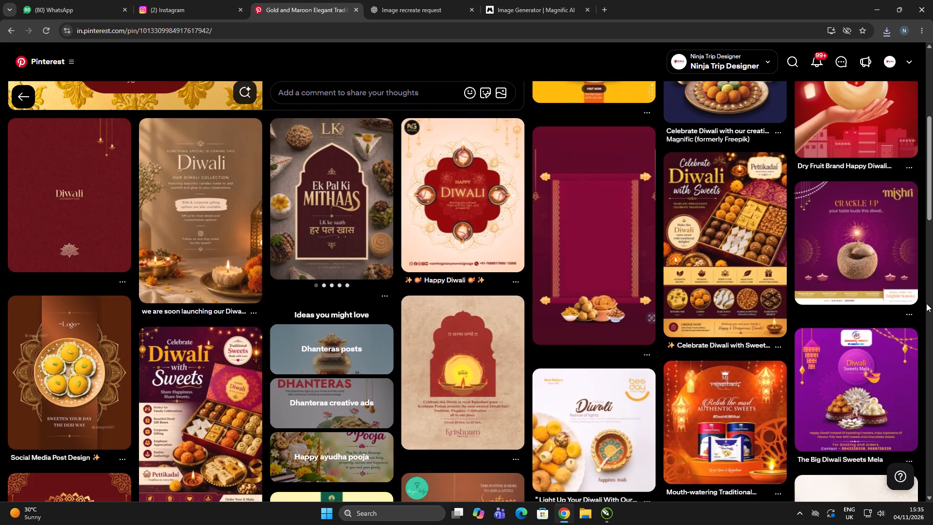
scroll(926, 303, down, 5)
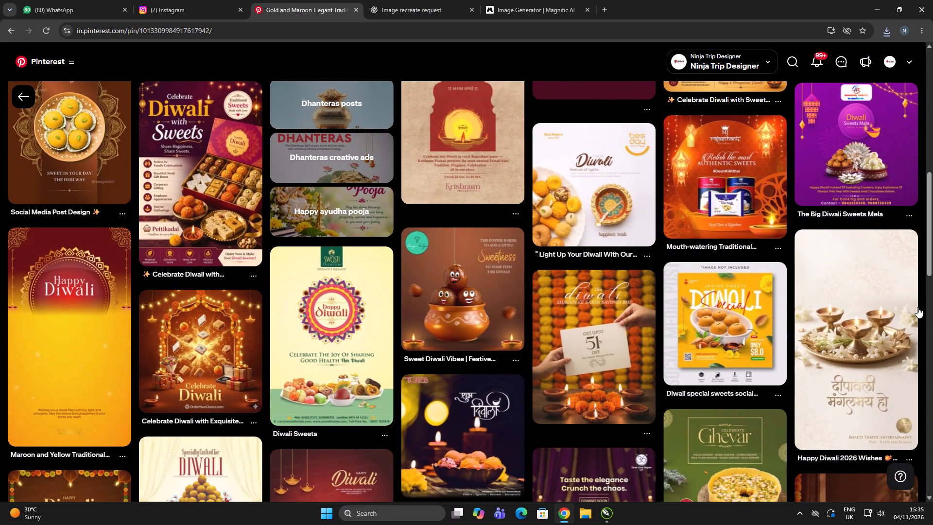
scroll(847, 294, down, 5)
scroll(809, 297, up, 5)
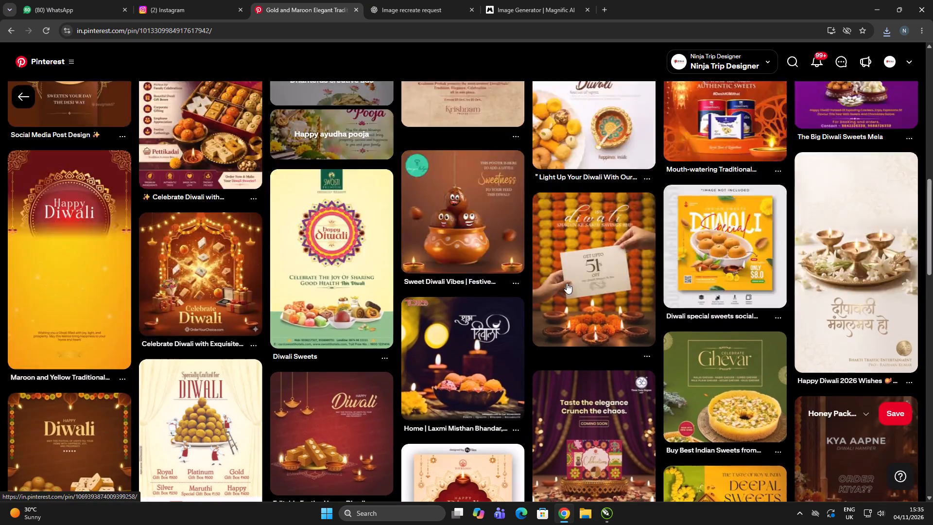
scroll(567, 283, up, 15)
Save the enlarged Fauget Sweets Diwali Sale poster as a JPG in Downloads and close the enlarged view.
click(238, 348)
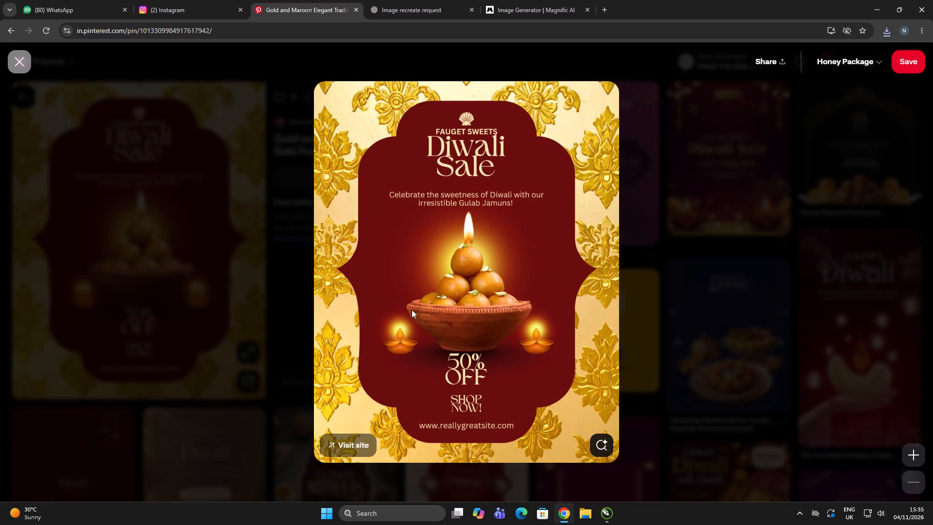
right_click(403, 121)
click(449, 149)
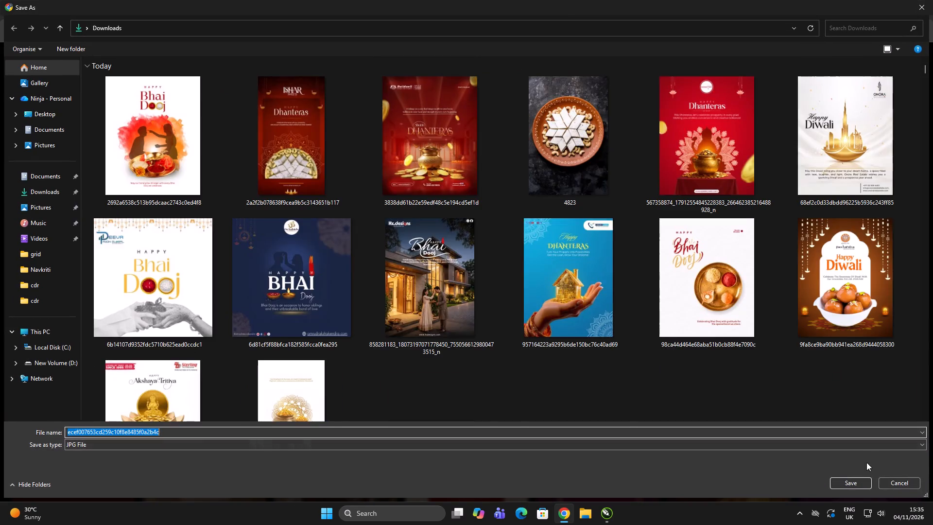
click(859, 480)
click(15, 59)
Examine the pins related to the Fauget Sweets poster for more Diwali sweets and gift box design ideas.
scroll(610, 288, down, 3)
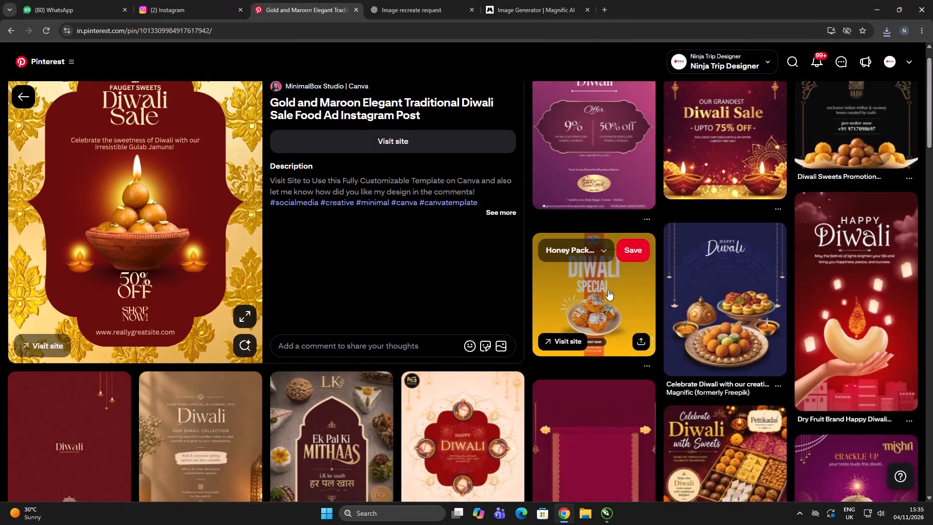
scroll(608, 290, down, 11)
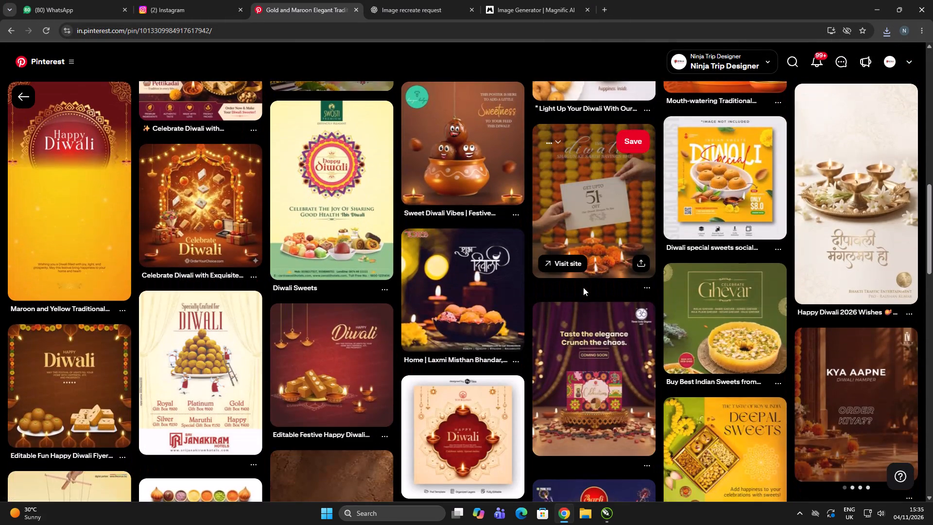
scroll(583, 285, up, 1)
scroll(583, 285, down, 4)
scroll(776, 224, down, 5)
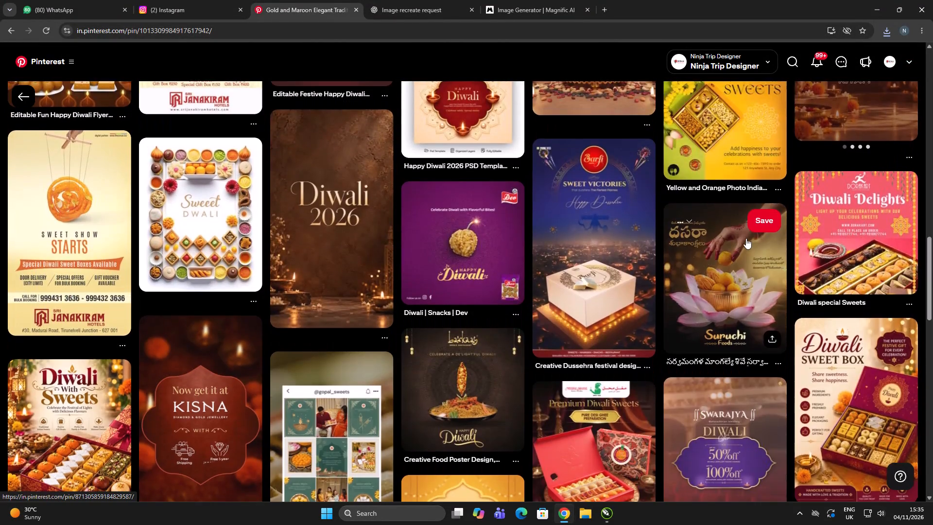
scroll(746, 238, down, 7)
scroll(739, 235, up, 3)
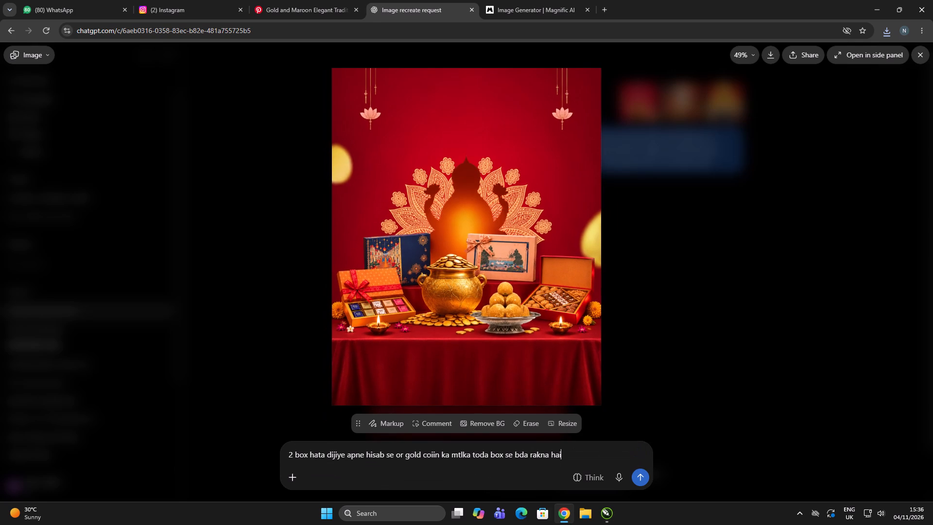
Return to Pinterest, examine more Diwali sweets pins and open the Happy Diwali poster with four diyas around a maroon shape.
click(538, 0)
scroll(456, 212, up, 2)
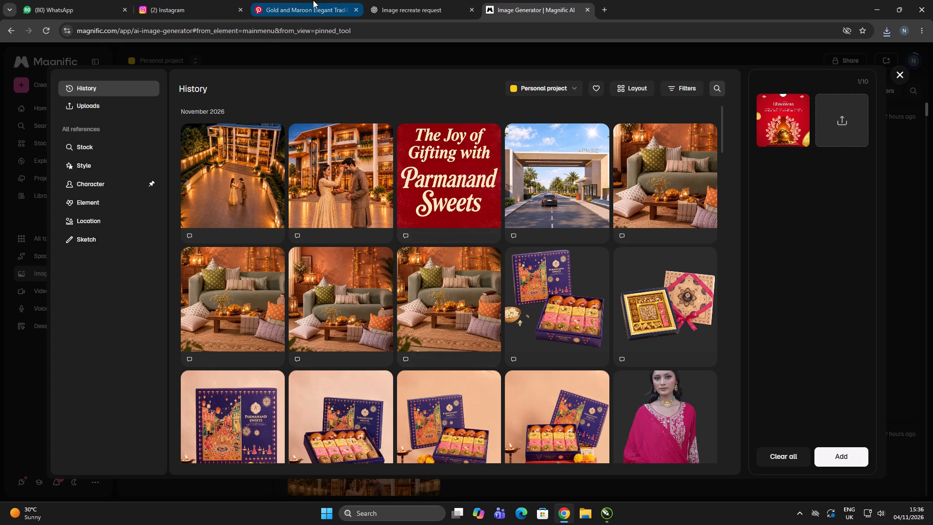
click(316, 0)
scroll(271, 257, up, 3)
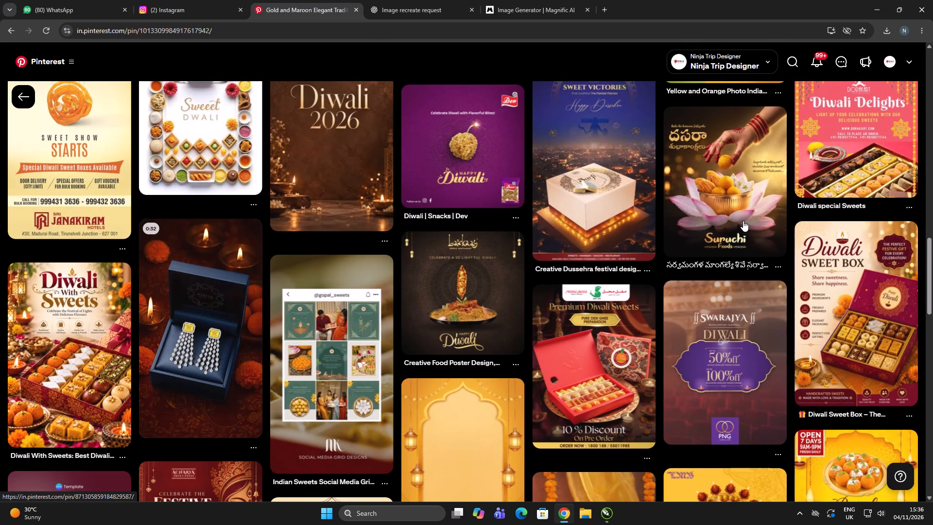
scroll(710, 321, up, 5)
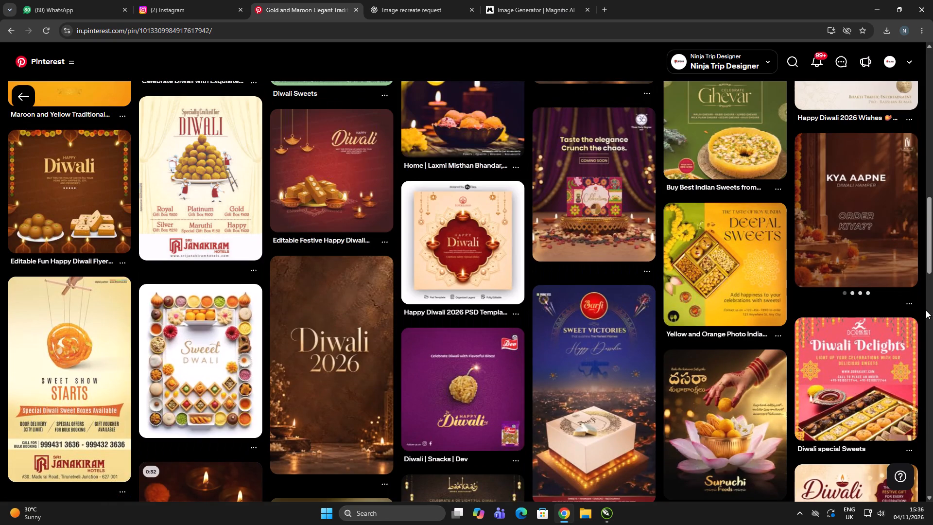
scroll(655, 293, down, 3)
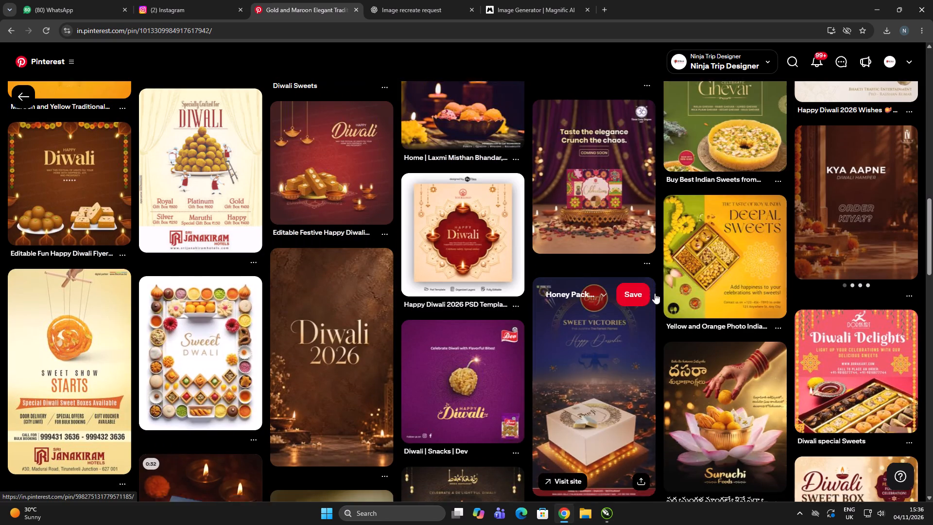
scroll(655, 293, down, 3)
scroll(655, 293, up, 17)
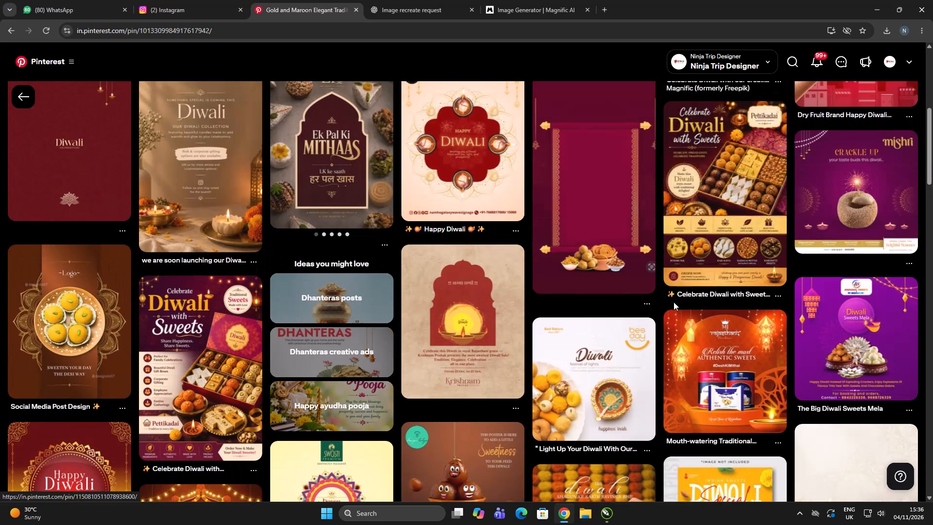
scroll(679, 286, up, 3)
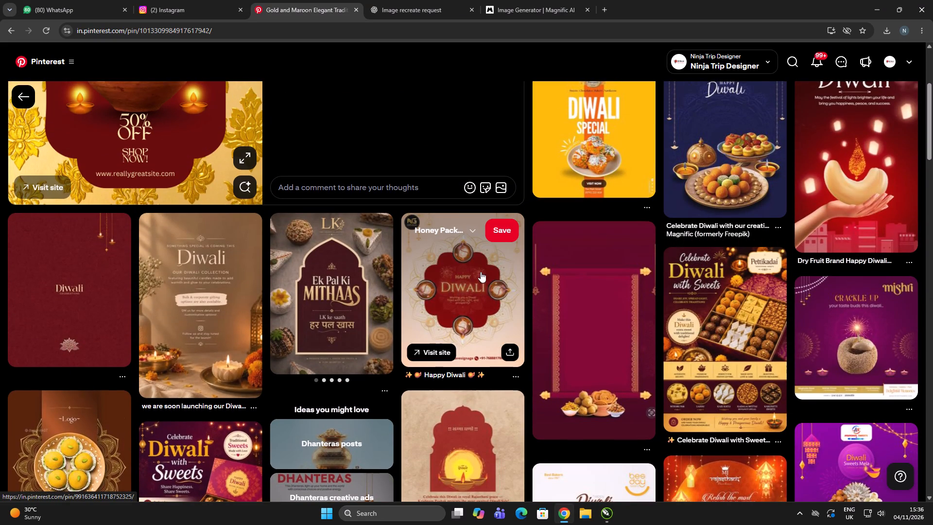
click(469, 289)
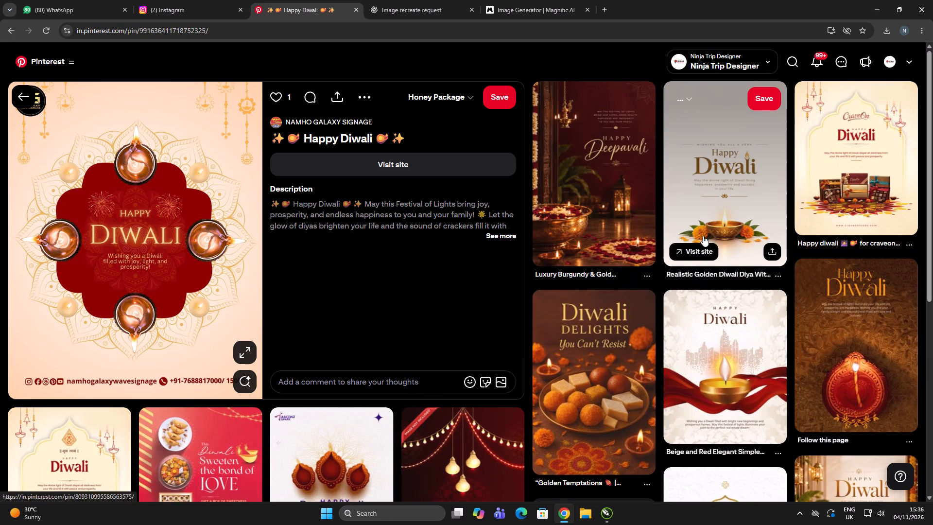
scroll(715, 263, down, 5)
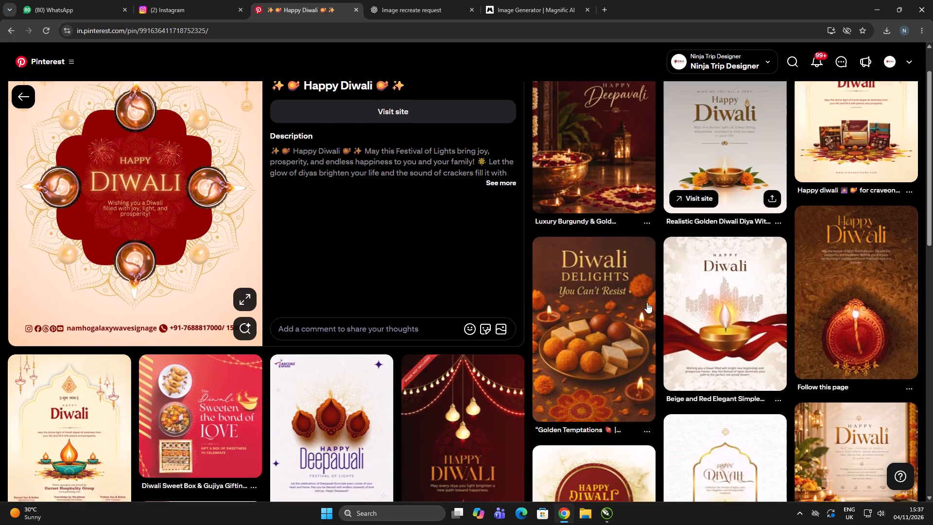
Launch Adobe Photoshop 2021 and dismiss the Creative Cloud repair dialog.
click(411, 515)
text(photo)
double_click(422, 148)
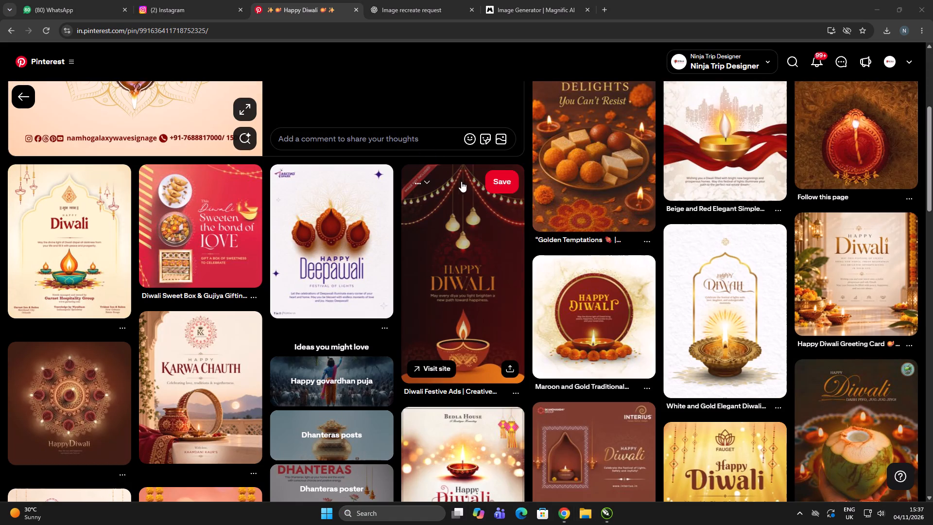
click(363, 512)
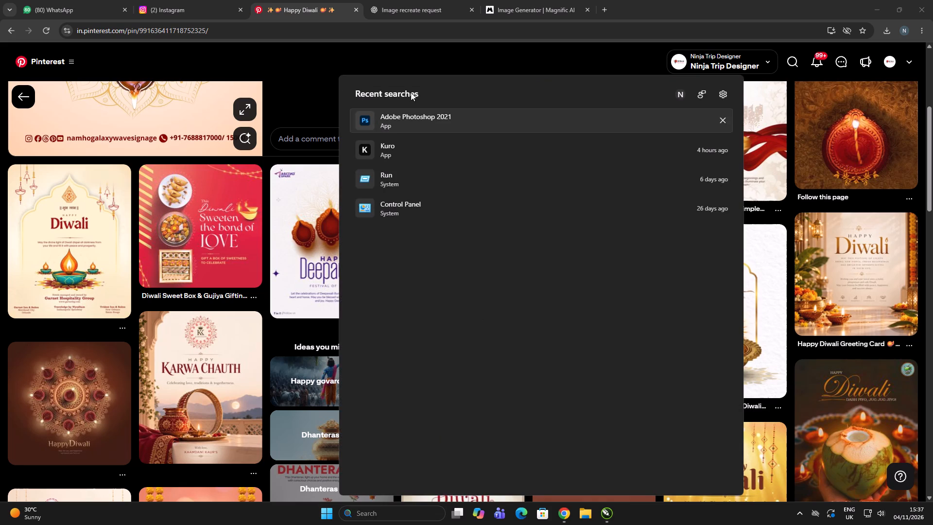
click(393, 122)
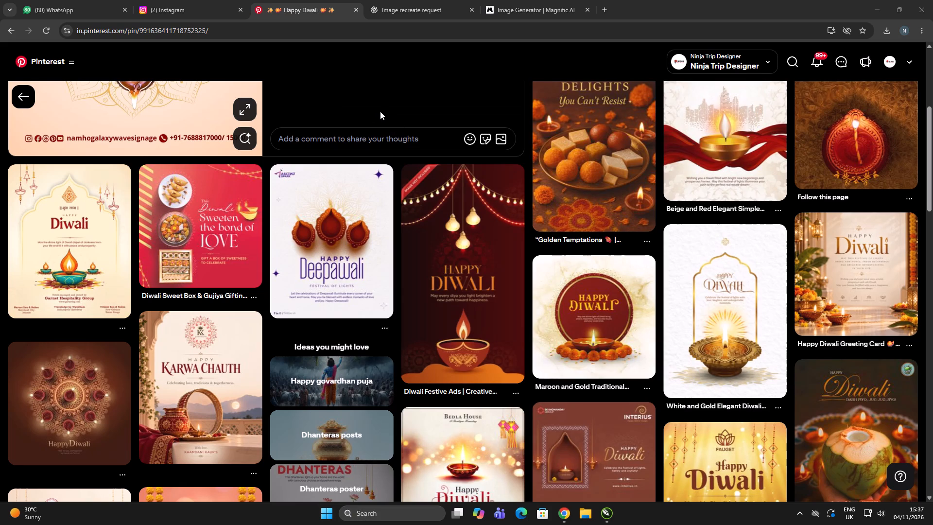
scroll(536, 269, down, 5)
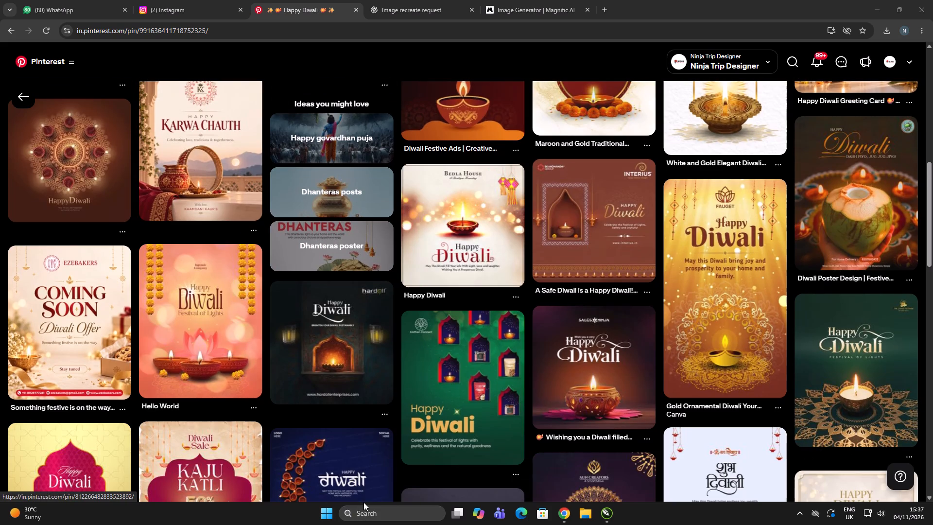
click(372, 513)
click(401, 116)
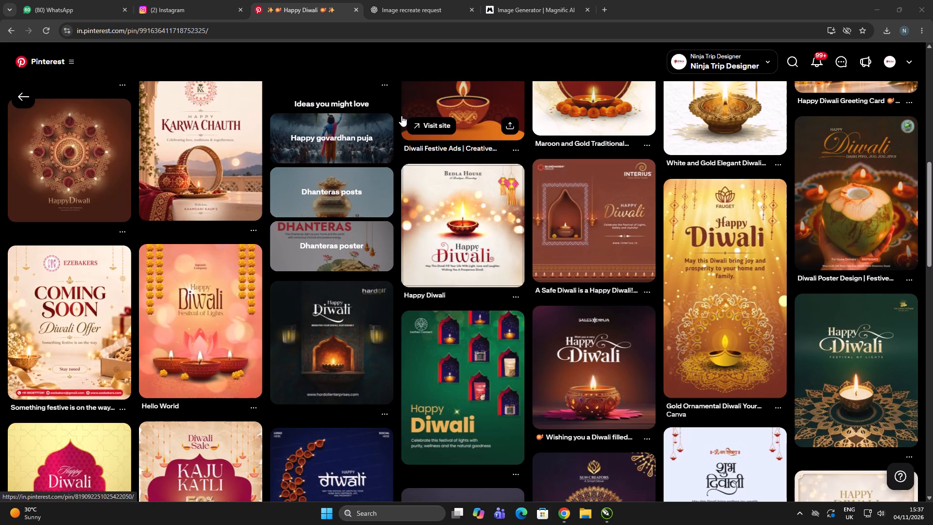
scroll(374, 307, down, 6)
scroll(443, 305, down, 5)
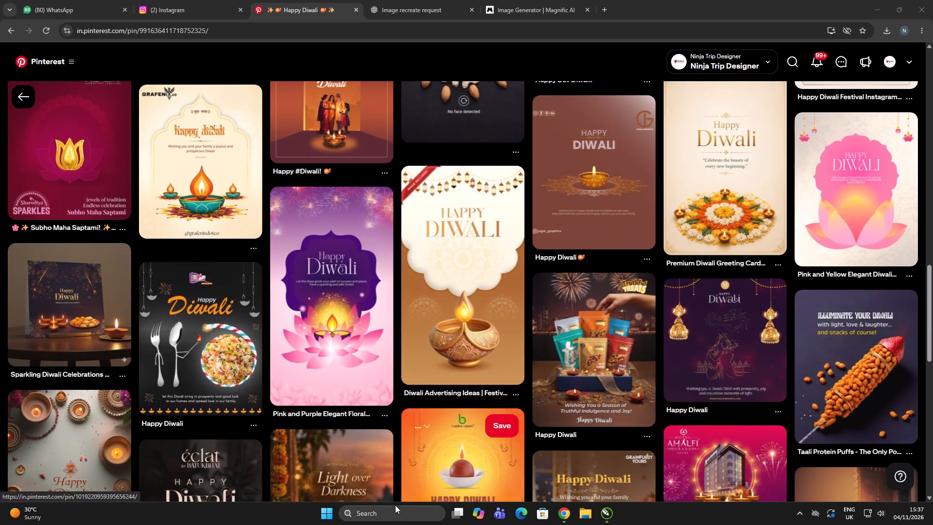
click(390, 508)
click(436, 124)
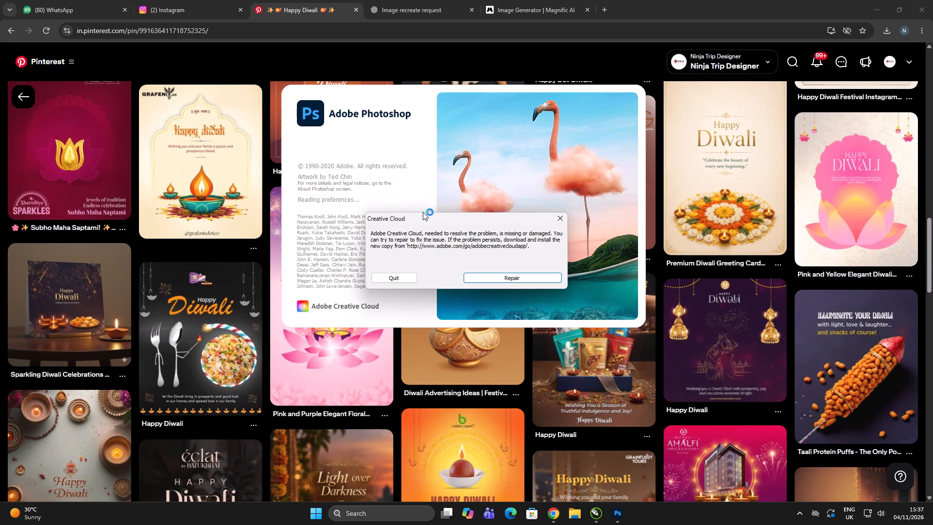
click(559, 216)
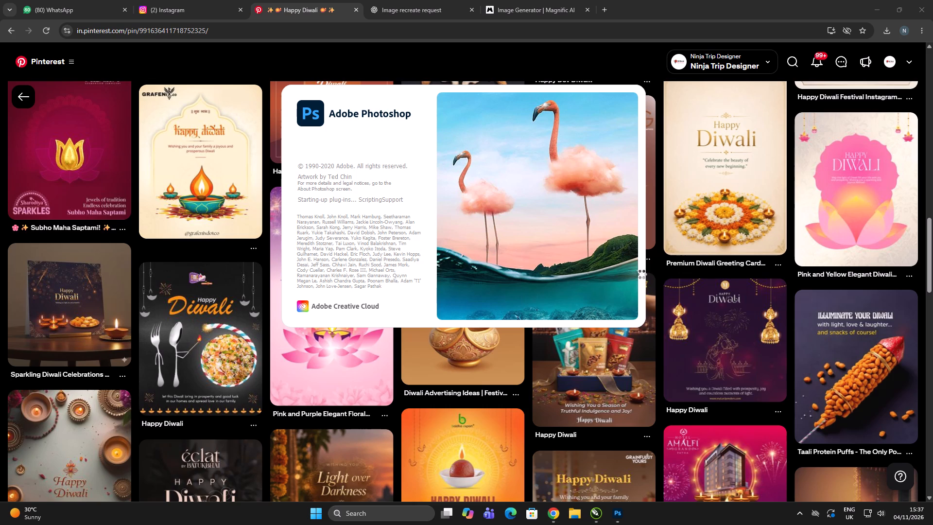
scroll(520, 298, down, 4)
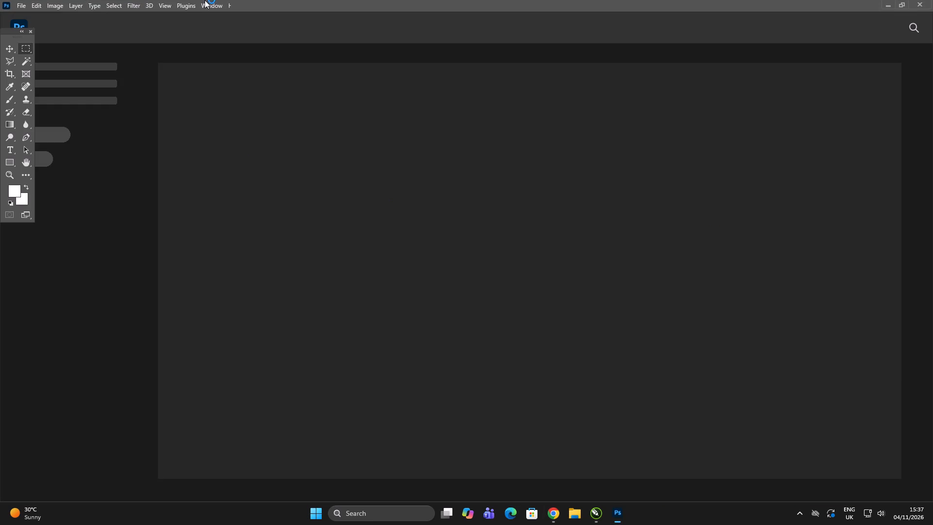
Open the saved Fauget Sweets Diwali Sale poster JPG from Downloads.
click(16, 1)
click(24, 29)
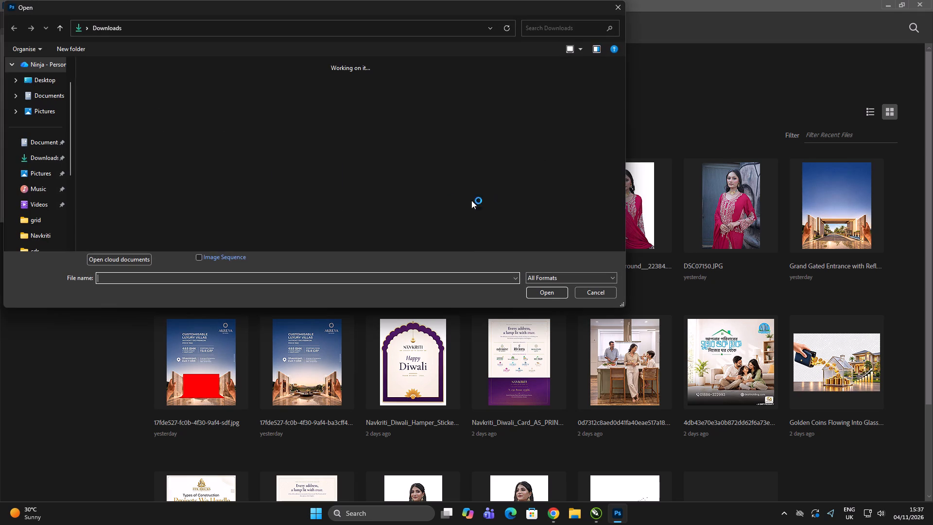
click(142, 148)
click(264, 132)
click(141, 133)
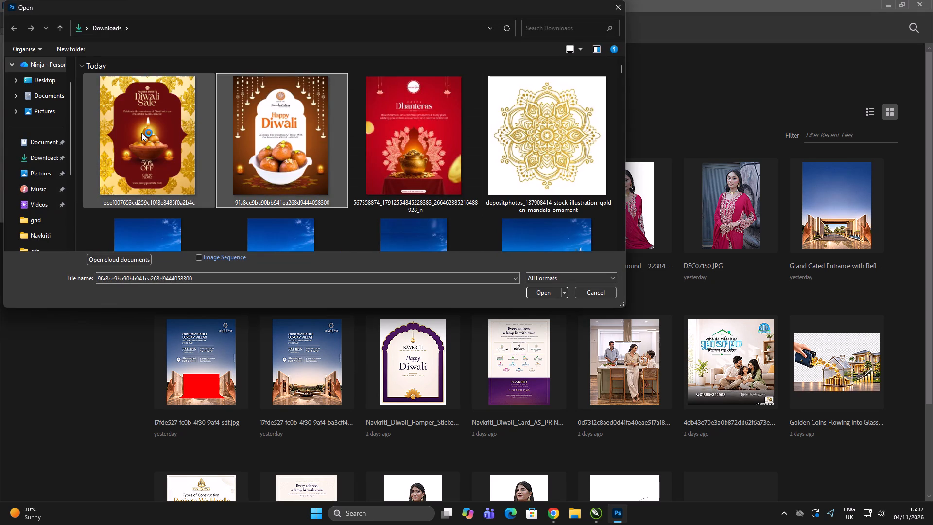
click(552, 294)
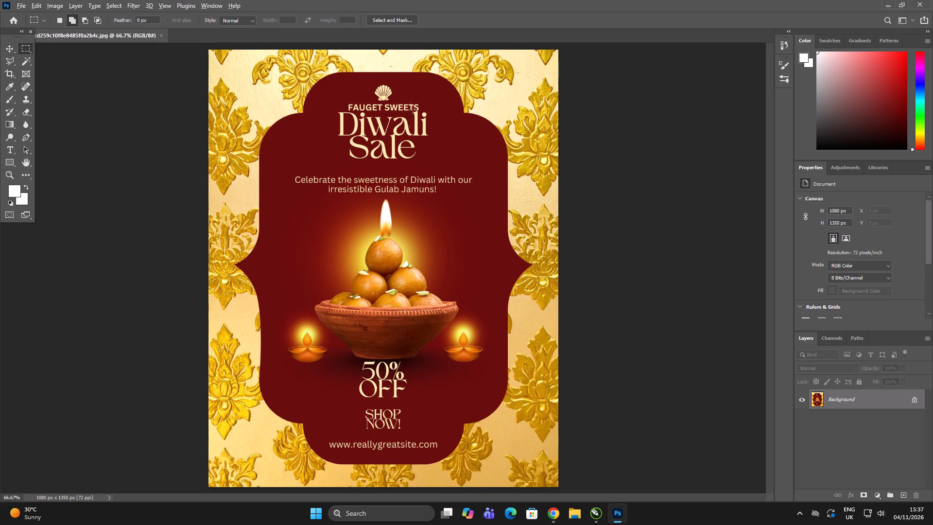
Remove the shell logo, "FAUGET SWEETS" and "Diwali Sale" heading from the poster using Content-Aware Fill.
alt+scroll(415, 99, up, 12)
alt+scroll(425, 208, down, 5)
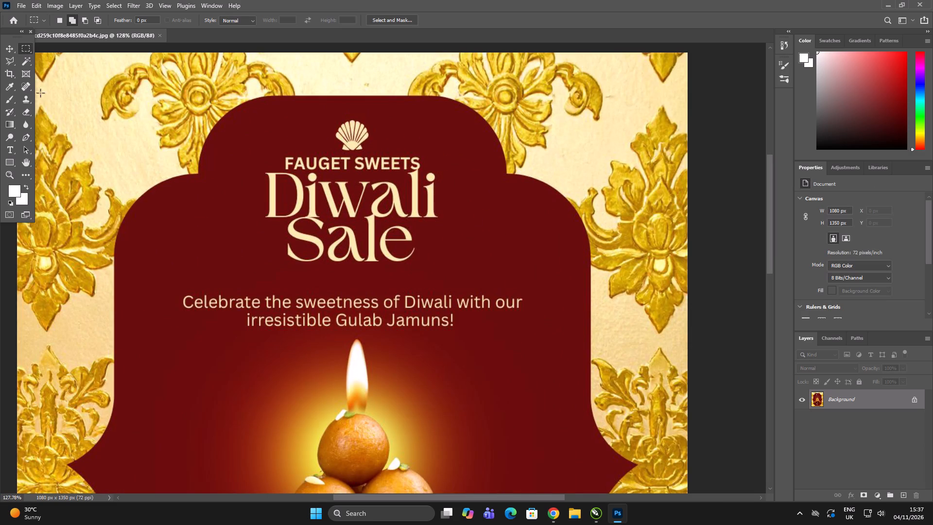
click(29, 47)
drag(263, 114, 375, 233)
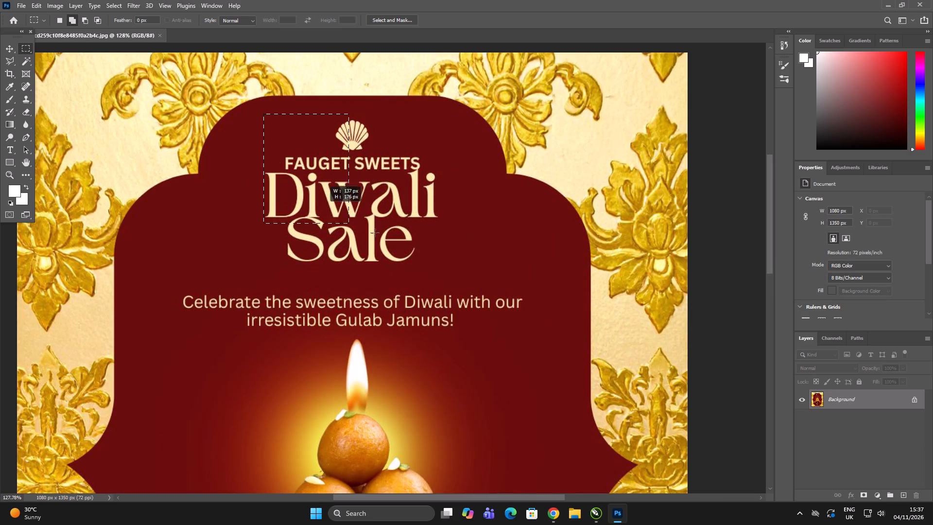
drag(375, 233, 447, 264)
key(shift+BackSpace)
key(Return)
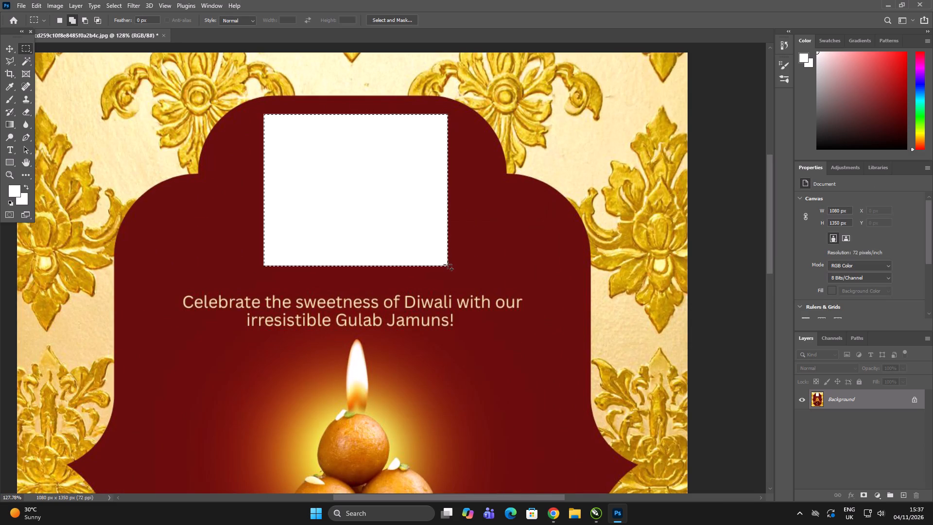
key(ctrl+z)
key(shift+BackSpace)
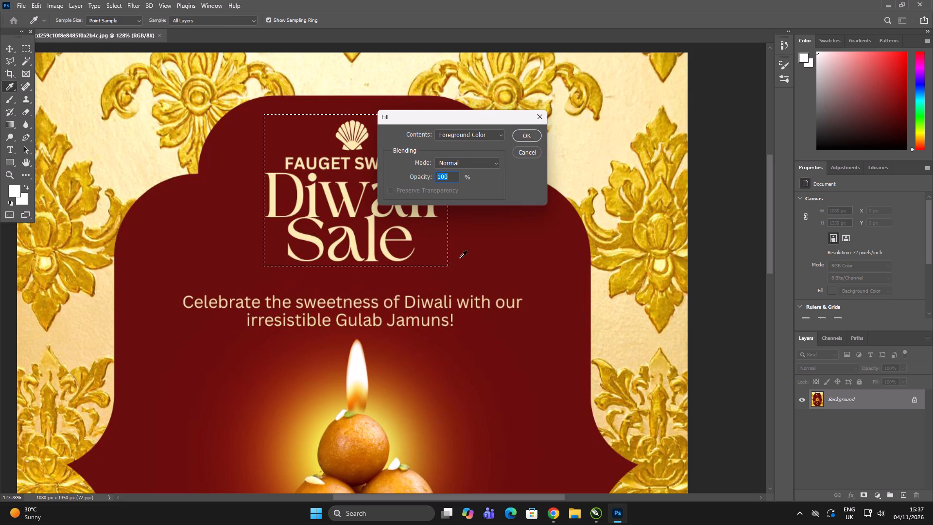
click(464, 135)
click(460, 177)
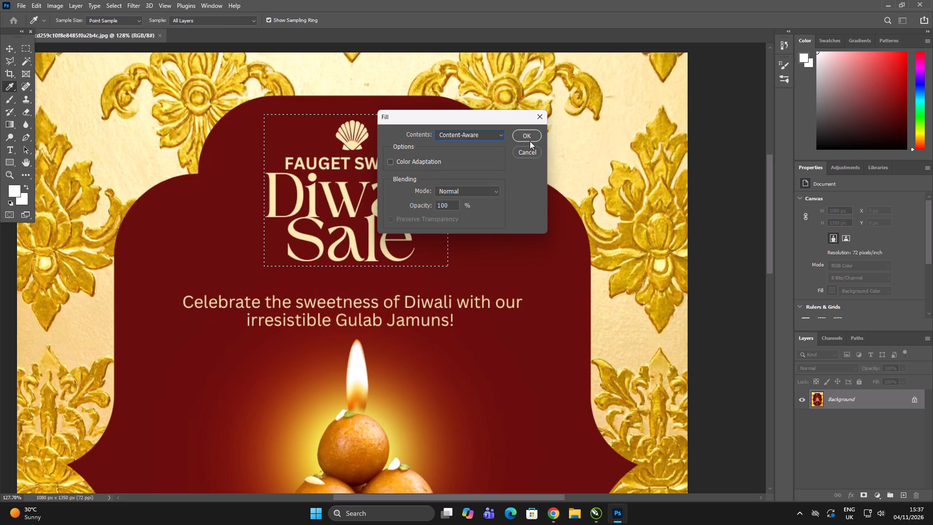
click(527, 136)
key(ctrl+d)
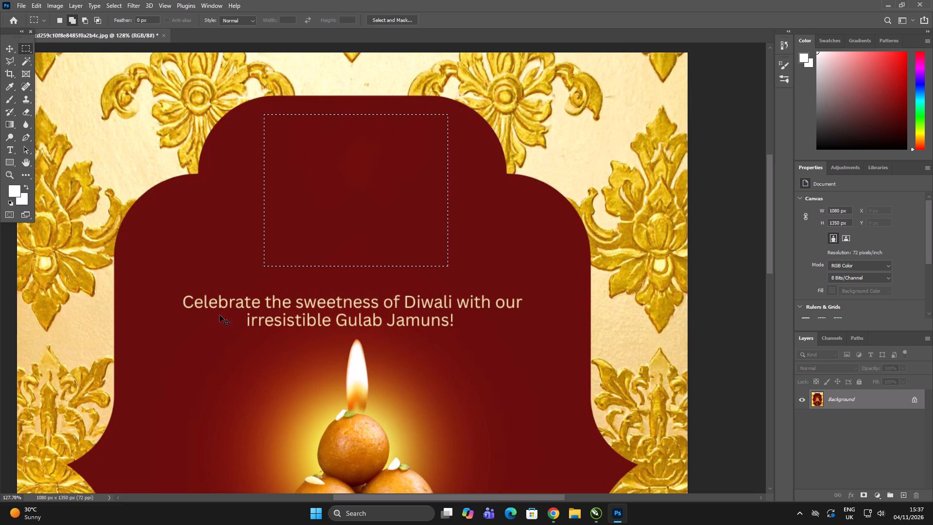
Remove the "Celebrate the sweetness of Diwali" tagline above the flame with Content-Aware Fill.
drag(175, 284, 523, 326)
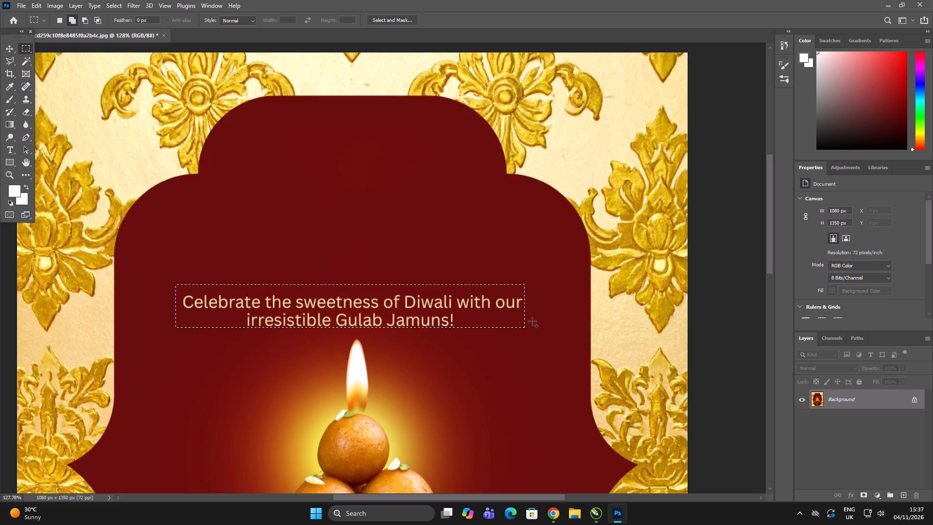
key(shift+BackSpace)
key(Return)
key(ctrl+d)
Remove the "SHOP NOW!" text in the lower part of the maroon panel with Content-Aware Fill.
alt+scroll(434, 272, down, 15)
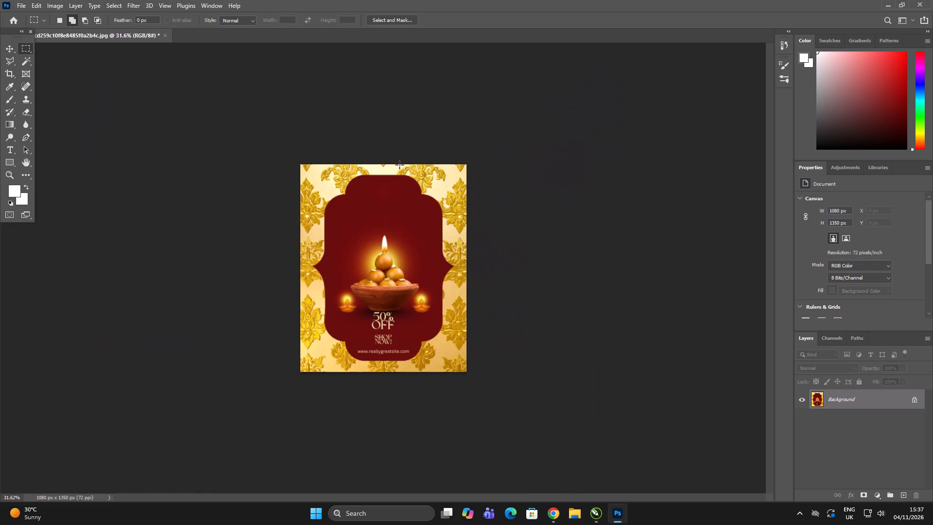
alt+scroll(407, 321, up, 18)
alt+scroll(354, 221, down, 5)
alt+scroll(365, 333, up, 4)
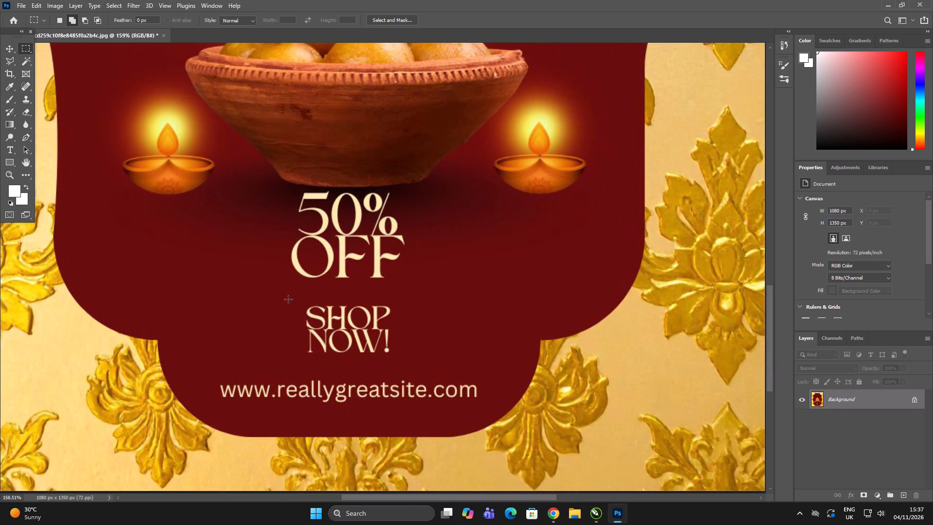
drag(288, 298, 408, 364)
key(shift+BackSpace)
key(Return)
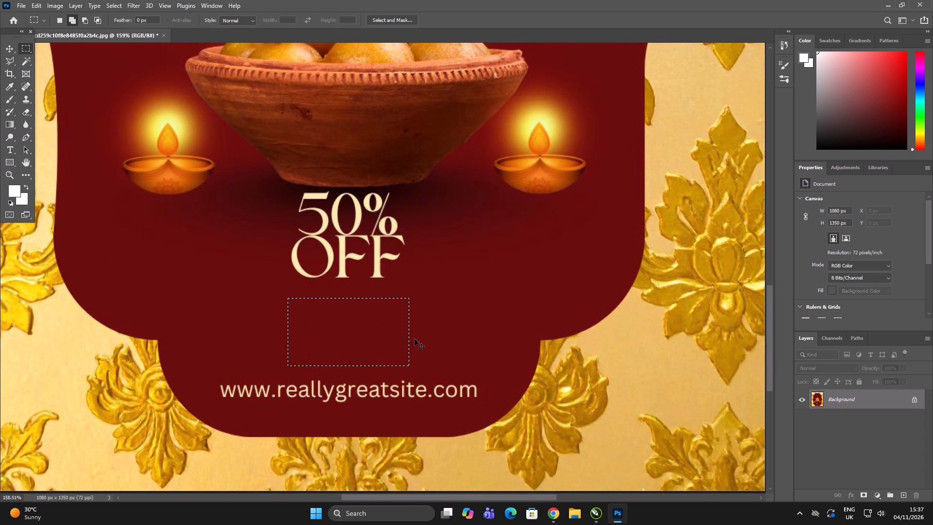
key(ctrl+d)
drag(206, 382, 487, 406)
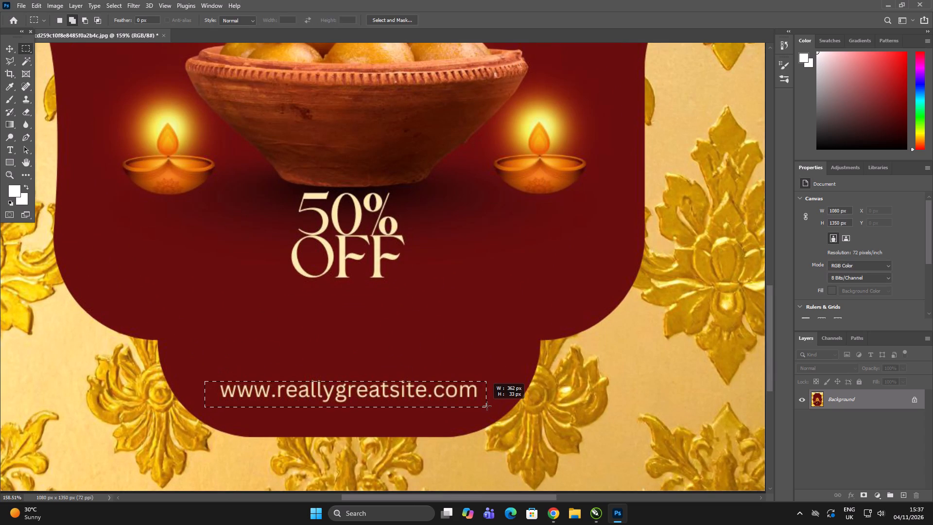
drag(487, 406, 489, 405)
key(shift+BackSpace)
key(Return)
key(ctrl+d)
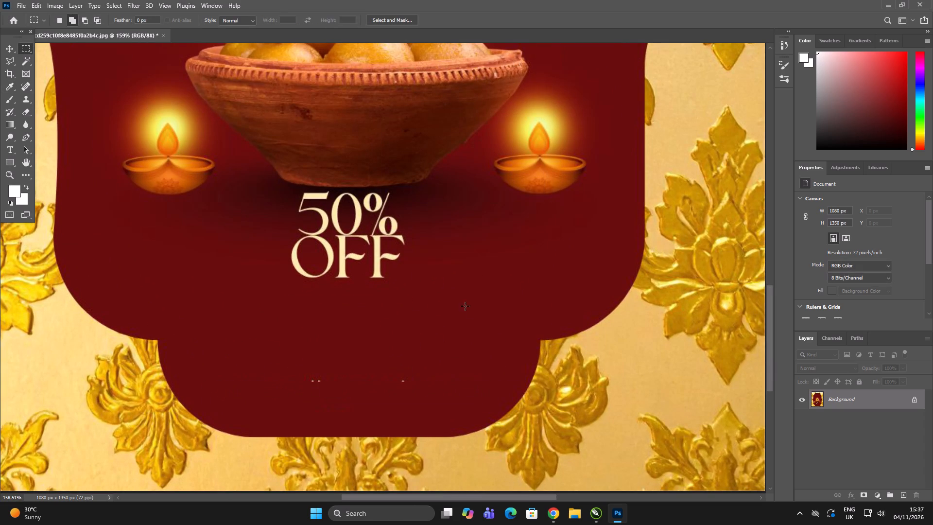
Remove the "50% OFF" text below the clay bowl with Content-Aware Fill.
drag(450, 294, 277, 193)
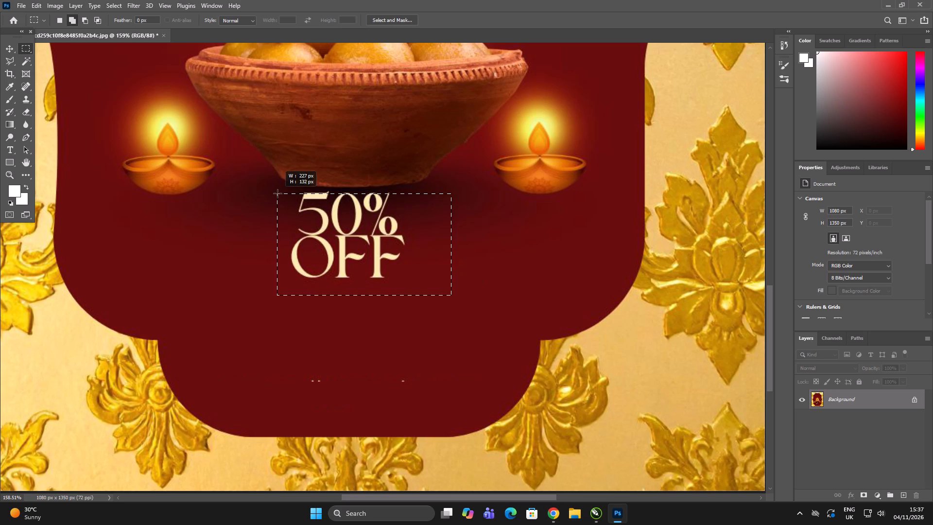
drag(277, 193, 278, 192)
key(shift+BackSpace)
key(Return)
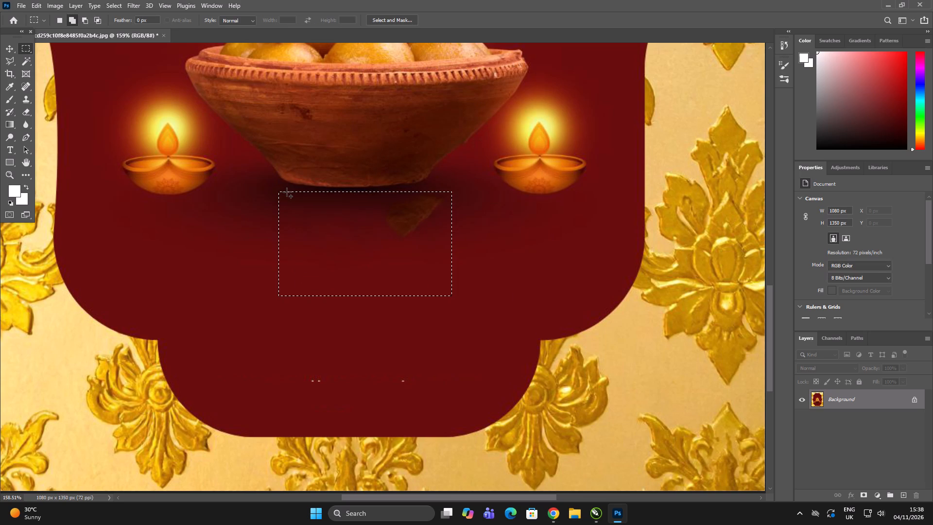
Remove the leftover white specks of the web address at the bottom of the maroon panel with Content-Aware Fill.
drag(286, 361, 487, 402)
key(shift+BackSpace)
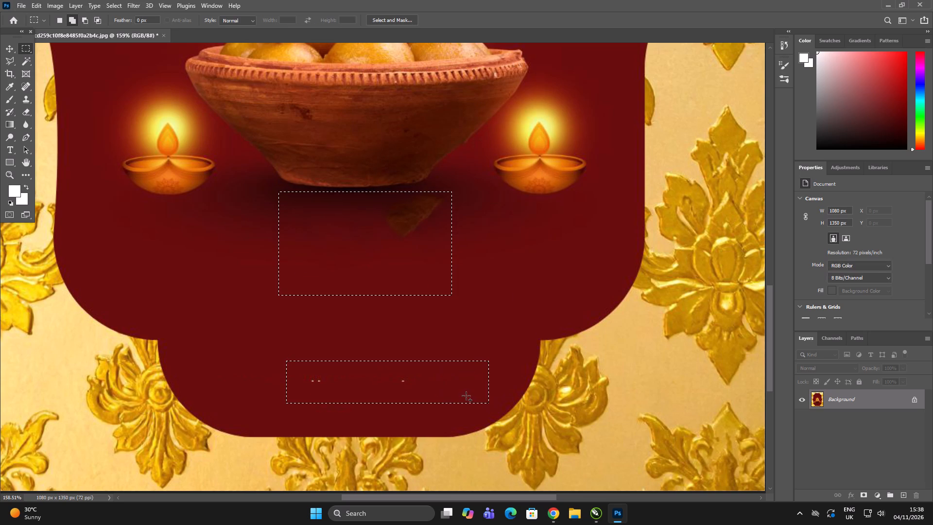
key(Return)
key(ctrl+d)
Clean up the brown smudge in the shadow below the clay bowl with Content-Aware Fill.
alt+scroll(441, 188, up, 9)
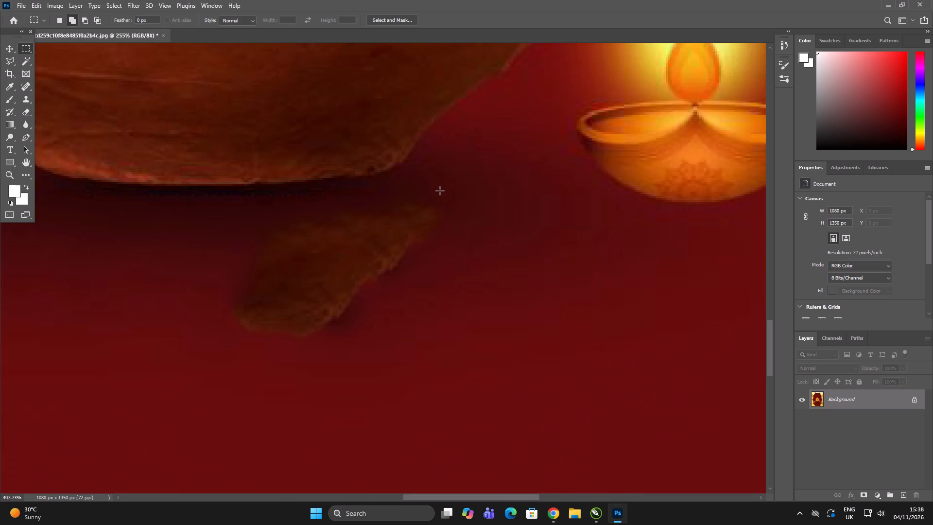
alt+scroll(440, 191, up, 3)
drag(470, 194, 211, 366)
key(shift+BackSpace)
key(Return)
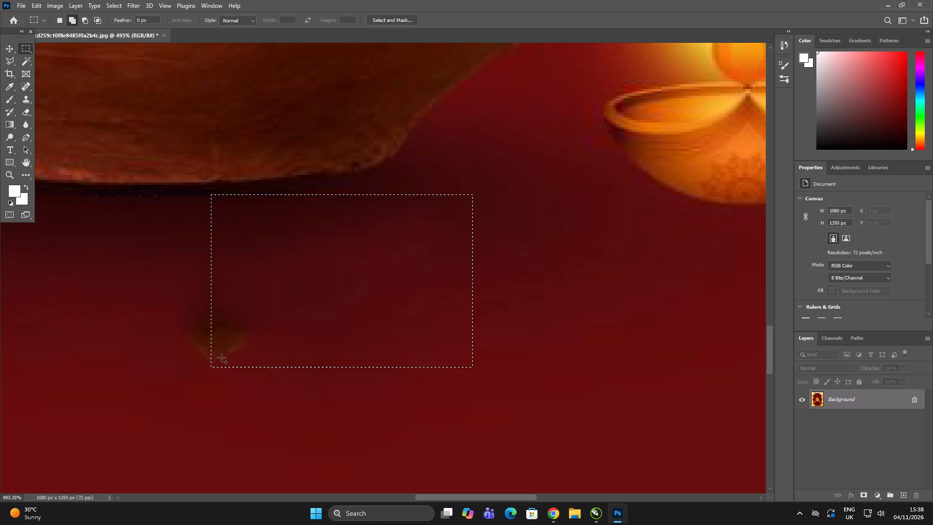
key(ctrl+d)
drag(397, 247, 72, 381)
key(shift+BackSpace)
key(Return)
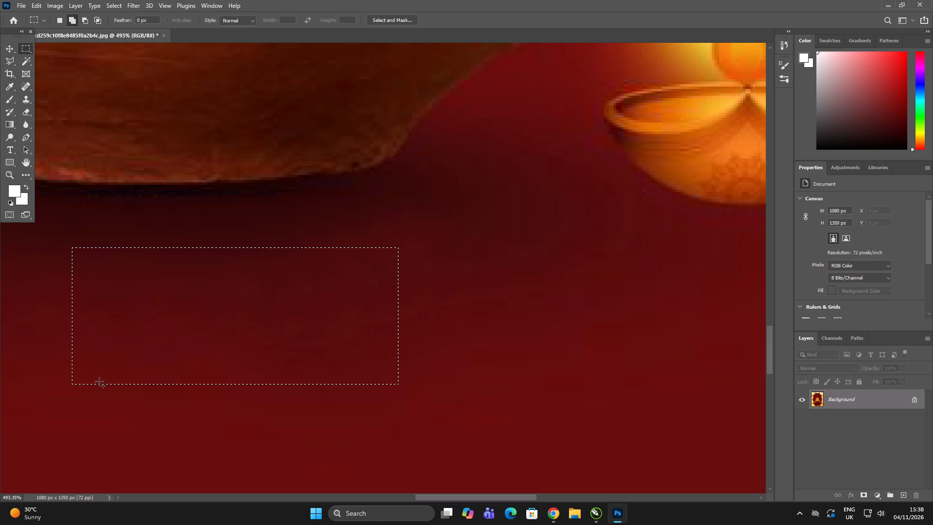
key(ctrl+d)
alt+scroll(308, 382, down, 20)
alt+scroll(308, 382, down, 3)
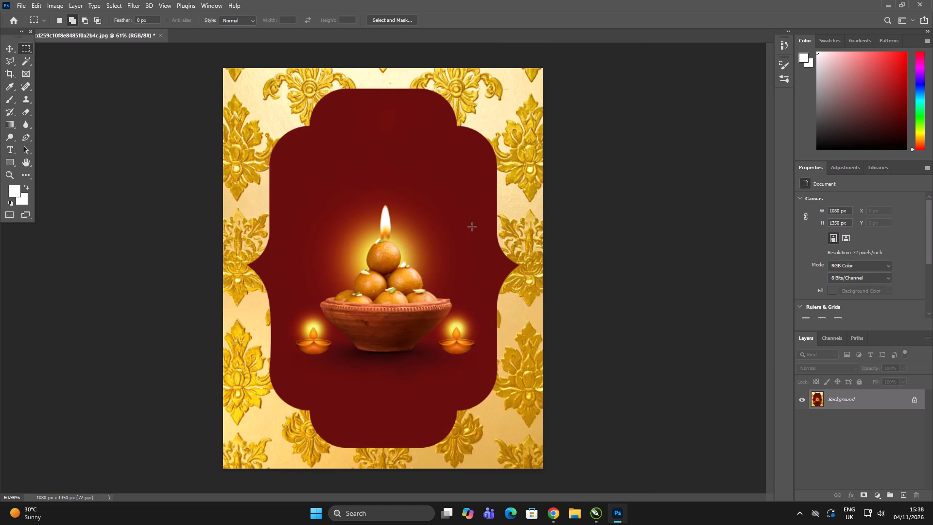
alt+scroll(472, 227, up, 4)
alt+scroll(446, 244, down, 5)
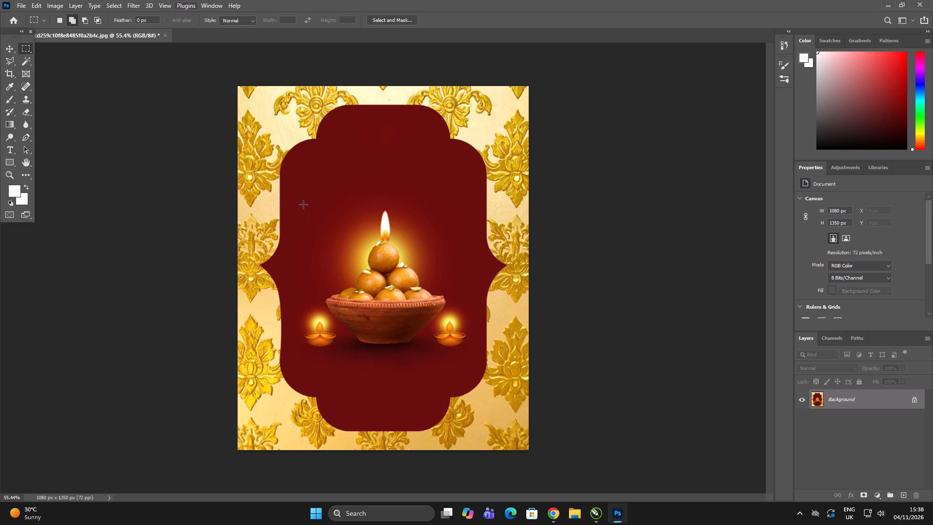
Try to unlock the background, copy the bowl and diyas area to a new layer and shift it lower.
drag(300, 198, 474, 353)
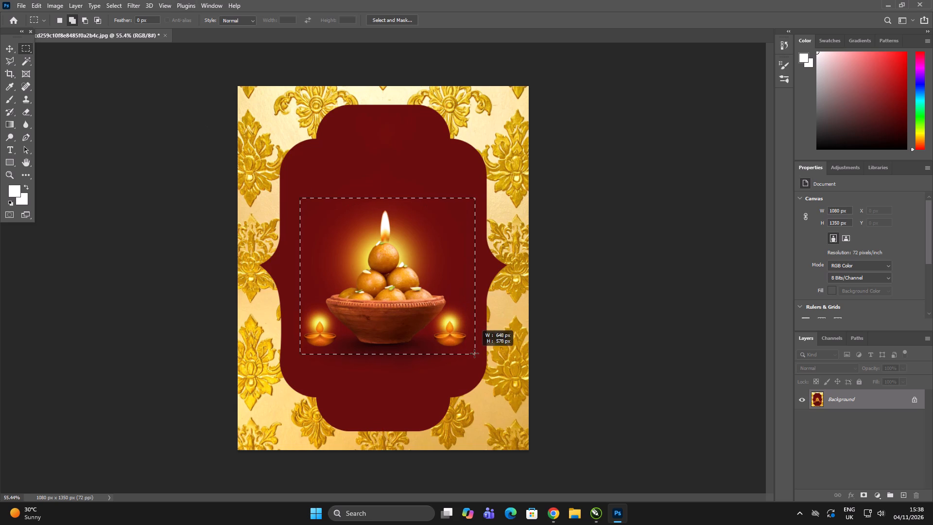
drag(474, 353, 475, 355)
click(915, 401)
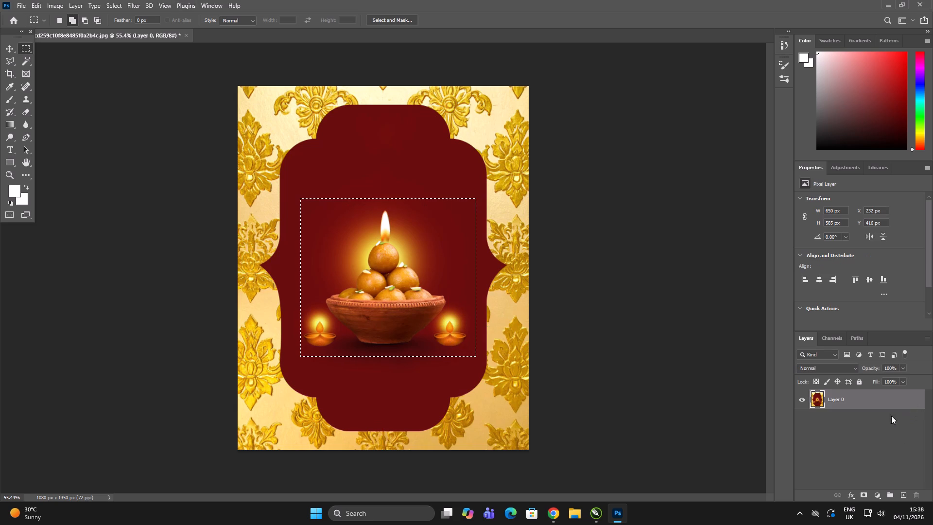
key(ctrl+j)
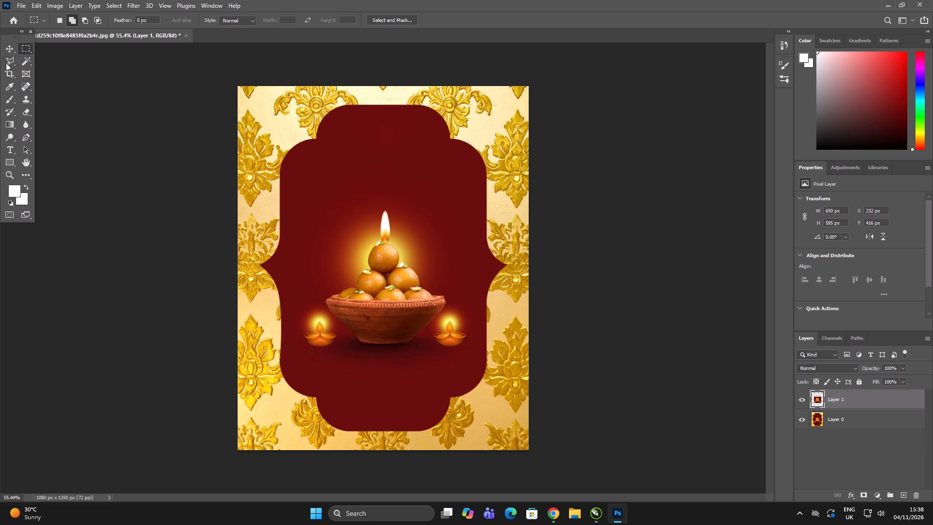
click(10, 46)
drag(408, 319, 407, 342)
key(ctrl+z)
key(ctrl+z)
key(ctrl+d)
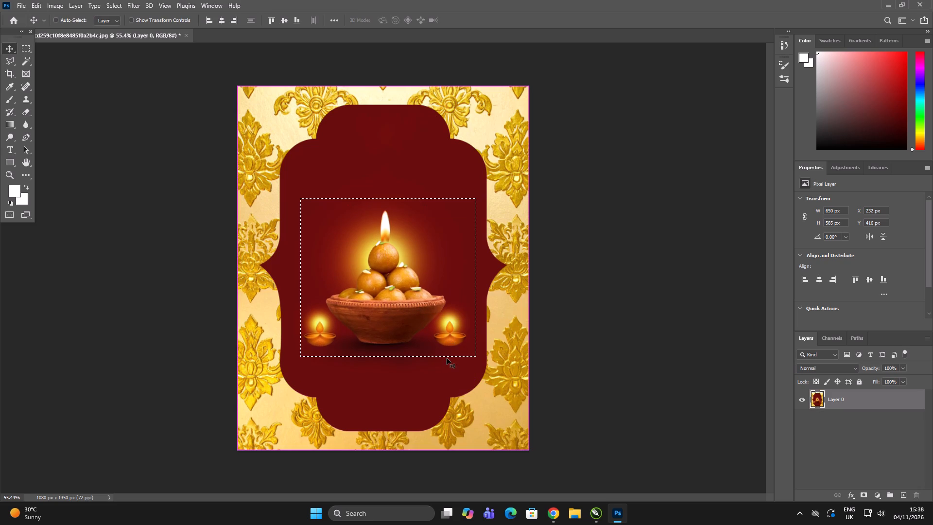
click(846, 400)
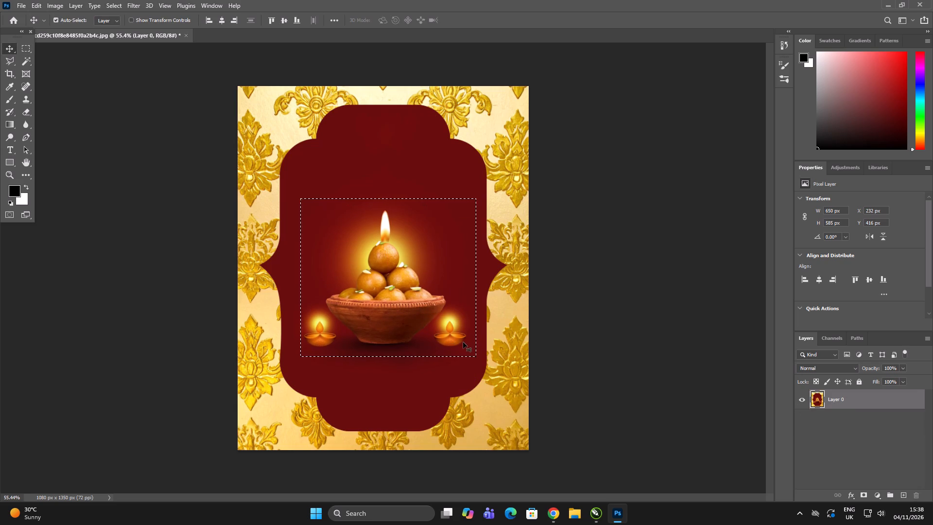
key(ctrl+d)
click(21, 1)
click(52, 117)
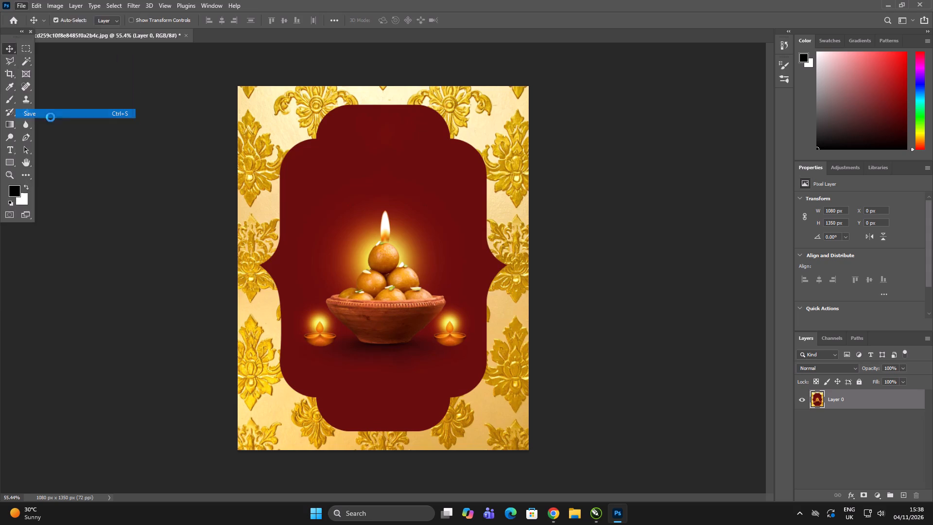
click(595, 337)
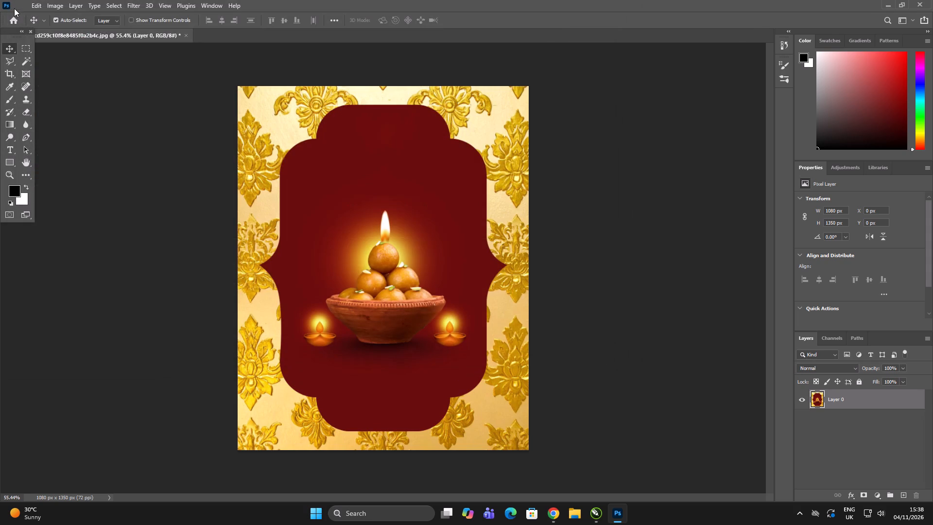
Save the cleaned poster in the Downloads folder as a JPEG named csdgdg.
click(20, 5)
click(38, 119)
scroll(234, 198, up, 1)
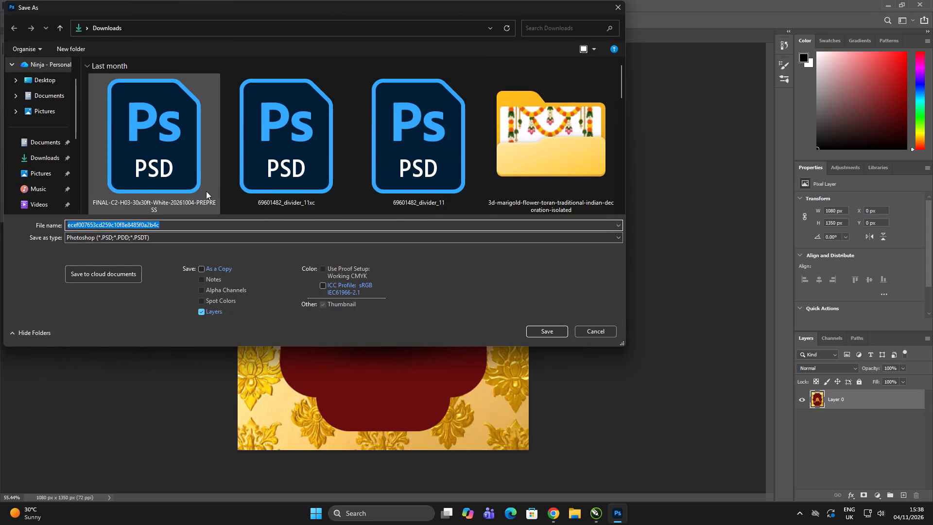
scroll(183, 167, up, 5)
click(172, 236)
scroll(180, 247, up, 6)
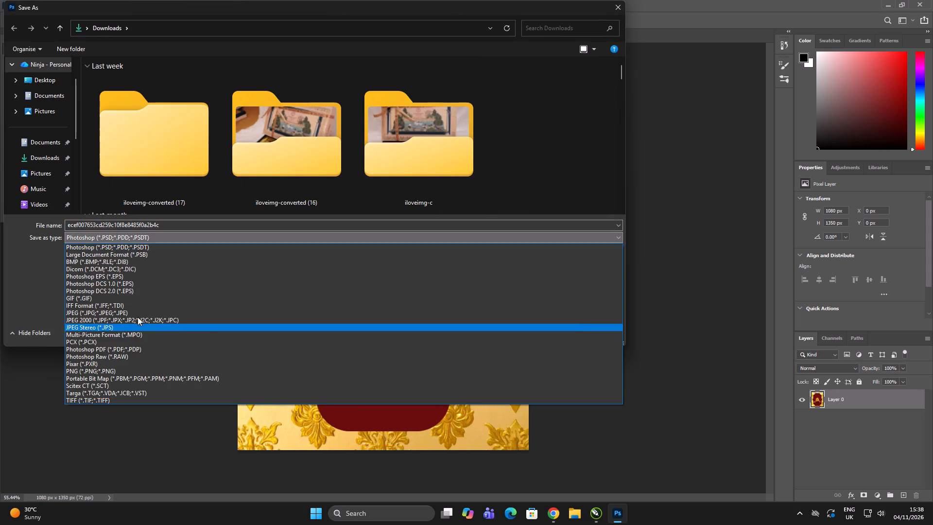
click(137, 316)
click(162, 234)
scroll(150, 288, up, 6)
click(138, 311)
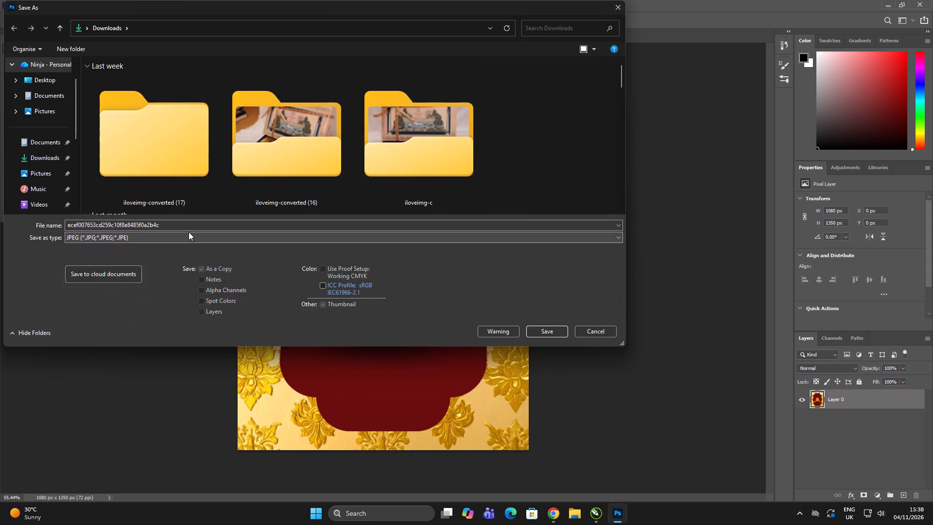
triple_click(194, 225)
key(c)
key(s)
text(dg)
key(d)
key(g)
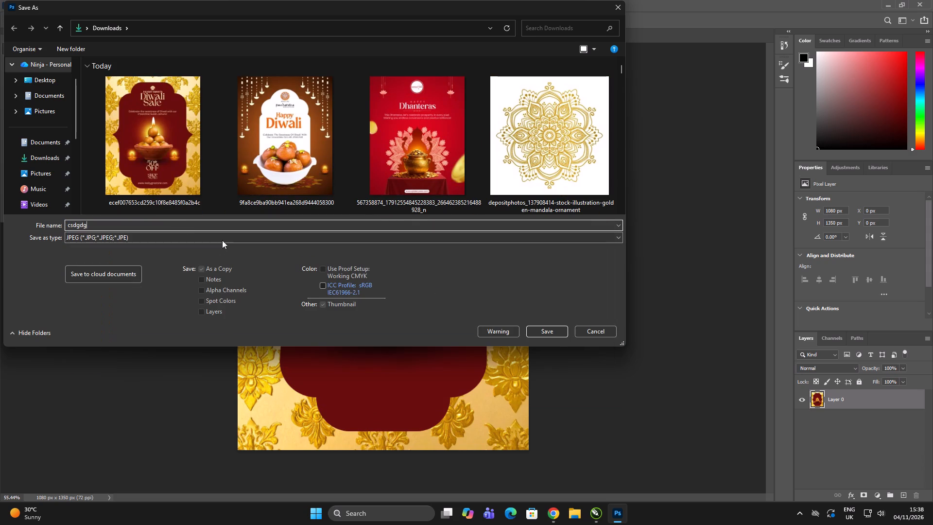
click(540, 330)
click(521, 128)
Switch to the Parmanand _2026.cdr document in CorelDRAW.
key(alt+Tab)
scroll(341, 284, down, 2)
scroll(608, 360, up, 6)
key(alt+Tab)
key(alt+Tab)
Delete the gift-box photos and the red Dhanteras reference lying beside the design on page 48.
scroll(372, 286, down, 4)
click(388, 338)
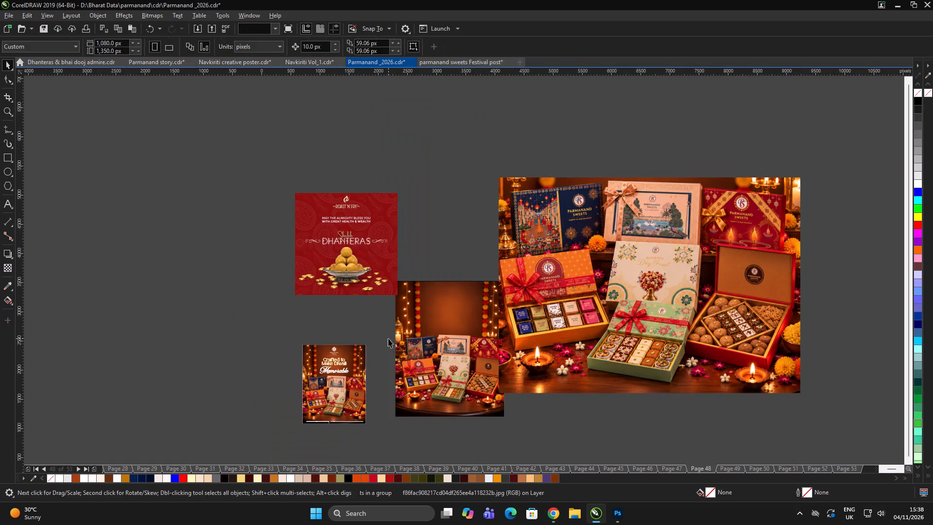
click(361, 266)
drag(365, 262, 352, 260)
click(641, 327)
drag(570, 323, 585, 320)
key(Delete)
click(682, 330)
drag(699, 329, 692, 331)
key(Delete)
click(333, 352)
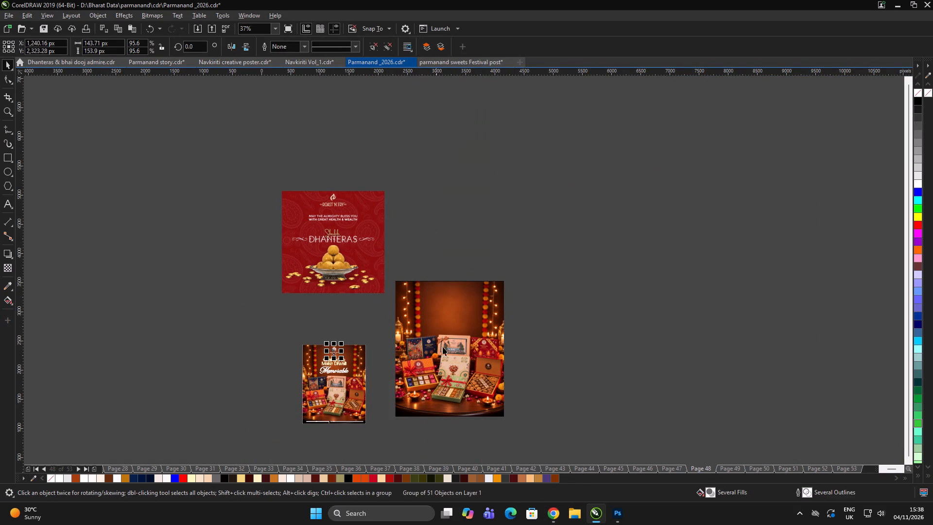
click(454, 342)
key(Delete)
drag(587, 347, 578, 348)
click(294, 220)
key(Delete)
click(508, 328)
click(539, 340)
drag(542, 344, 550, 352)
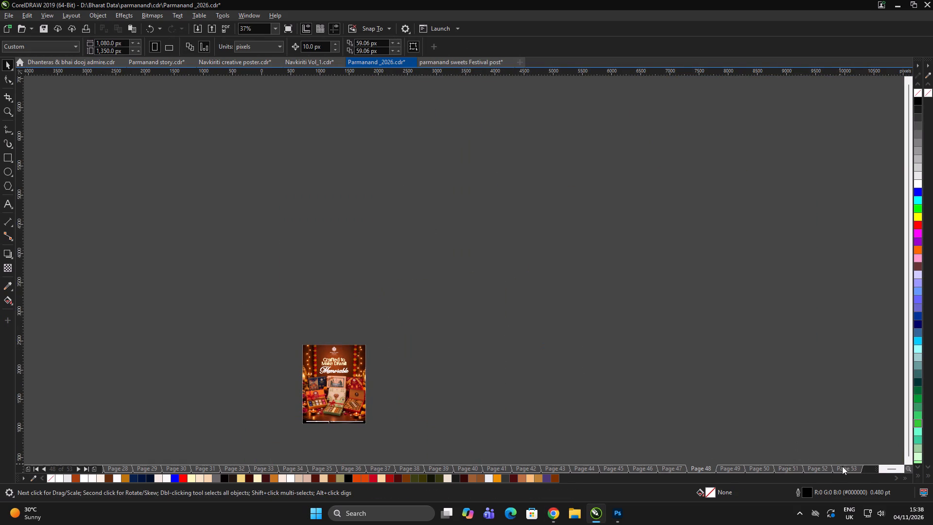
Add a new blank page after page 53.
click(845, 468)
click(498, 318)
scroll(394, 245, down, 1)
click(418, 261)
scroll(363, 323, up, 3)
click(591, 303)
click(595, 302)
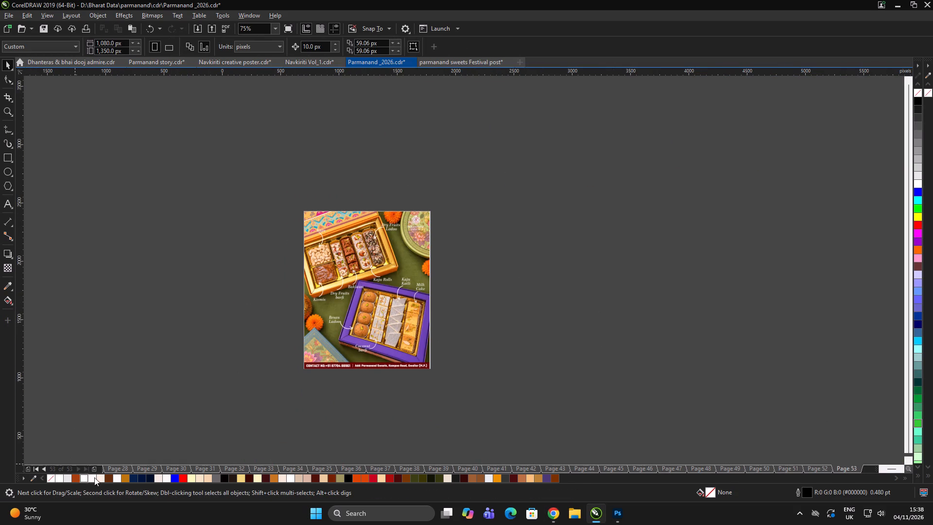
click(96, 468)
click(219, 368)
drag(218, 367, 225, 367)
click(686, 291)
Import the csdgdg image from Downloads and place it on the new page at about 657 by 821 px.
key(ctrl+i)
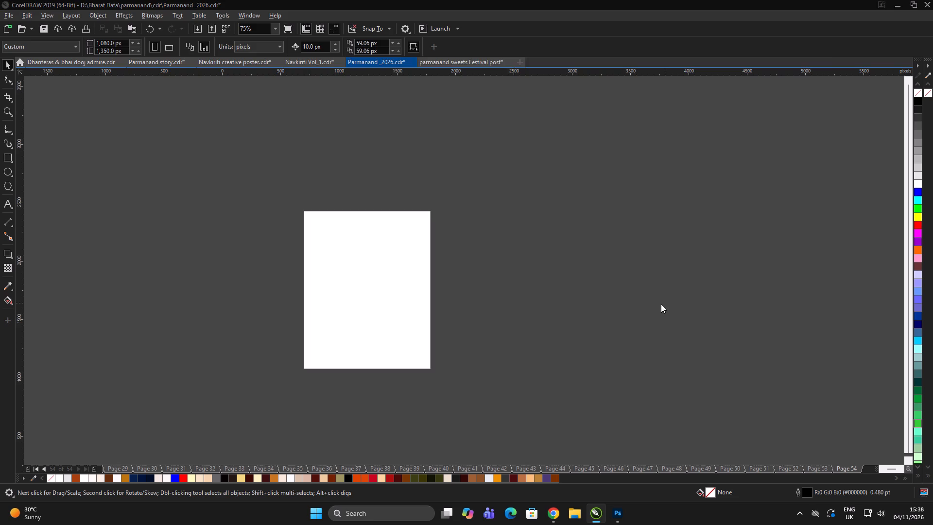
click(286, 167)
click(264, 179)
click(774, 436)
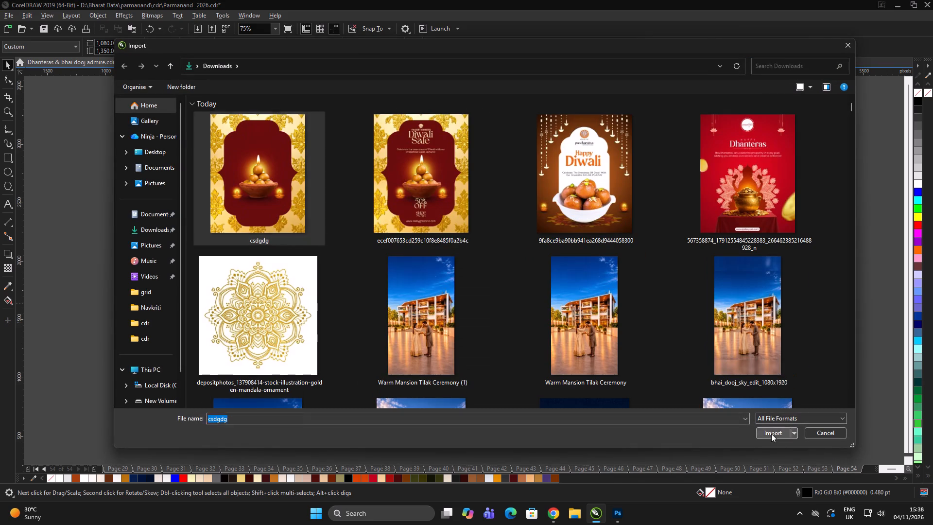
drag(345, 261, 518, 356)
click(522, 350)
Resize the imported poster image to 1080 by 1350 px and centre it on the page.
scroll(413, 313, up, 2)
click(379, 288)
click(96, 45)
key(ctrl+a)
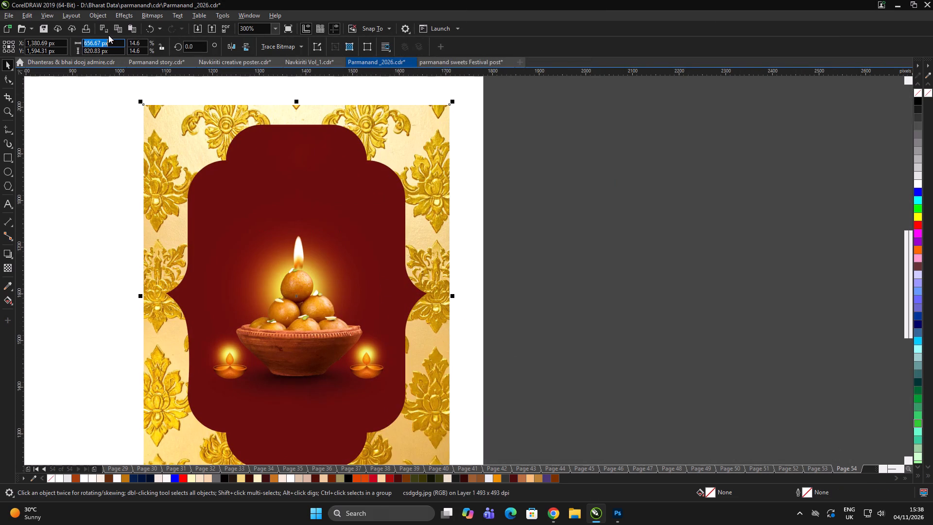
text(108)
key(0)
key(Tab)
text(1385)
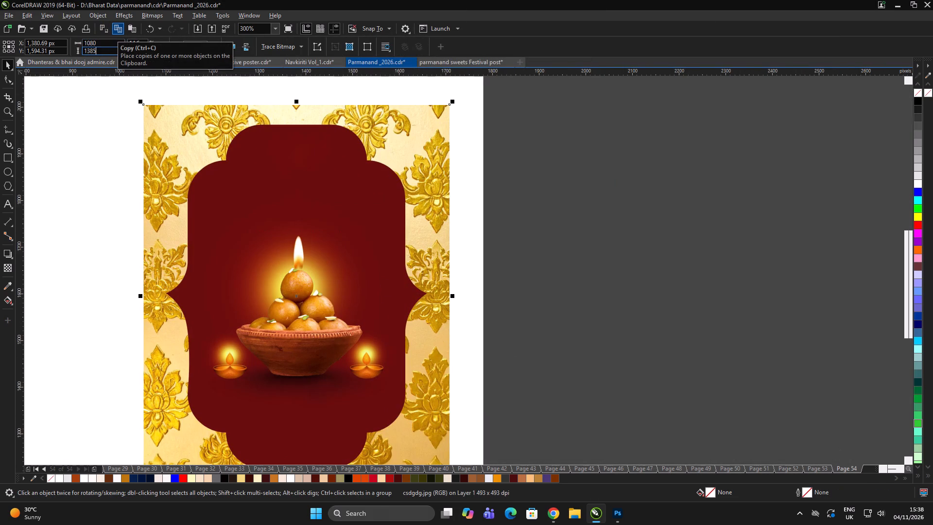
key(BackSpace)
key(BackSpace)
text(50)
key(Return)
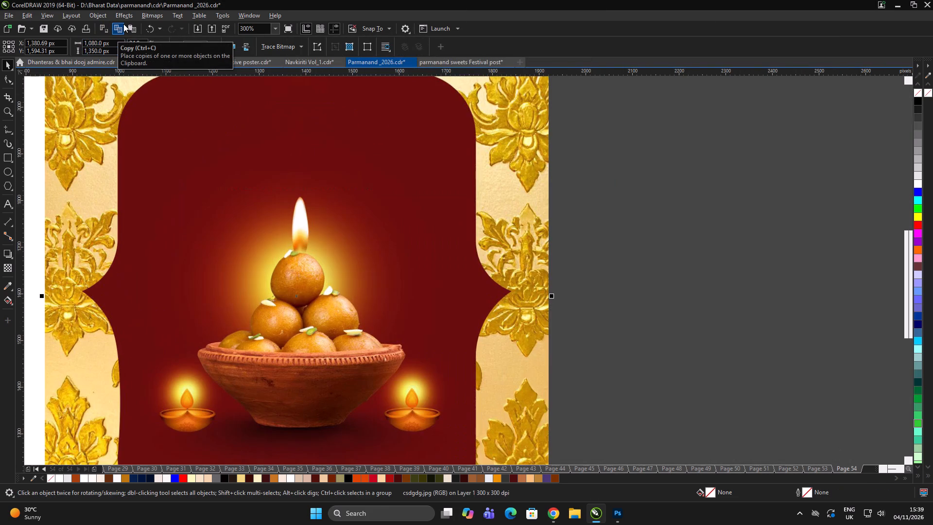
key(p)
scroll(435, 339, down, 7)
click(541, 335)
click(544, 335)
scroll(397, 302, up, 1)
click(518, 274)
click(531, 270)
click(535, 267)
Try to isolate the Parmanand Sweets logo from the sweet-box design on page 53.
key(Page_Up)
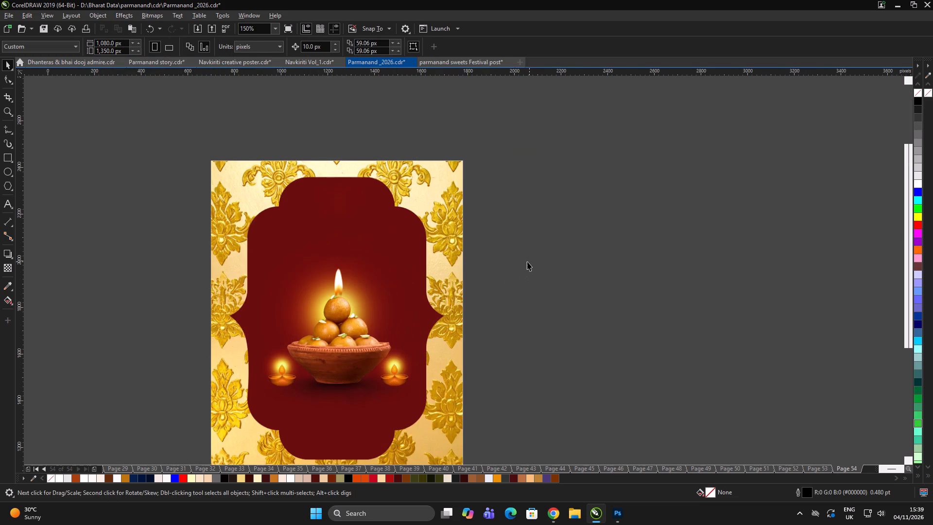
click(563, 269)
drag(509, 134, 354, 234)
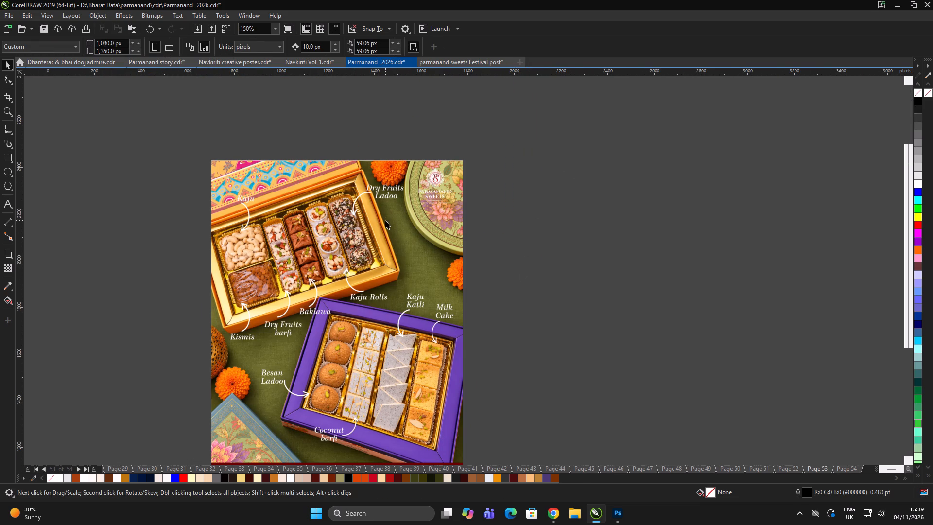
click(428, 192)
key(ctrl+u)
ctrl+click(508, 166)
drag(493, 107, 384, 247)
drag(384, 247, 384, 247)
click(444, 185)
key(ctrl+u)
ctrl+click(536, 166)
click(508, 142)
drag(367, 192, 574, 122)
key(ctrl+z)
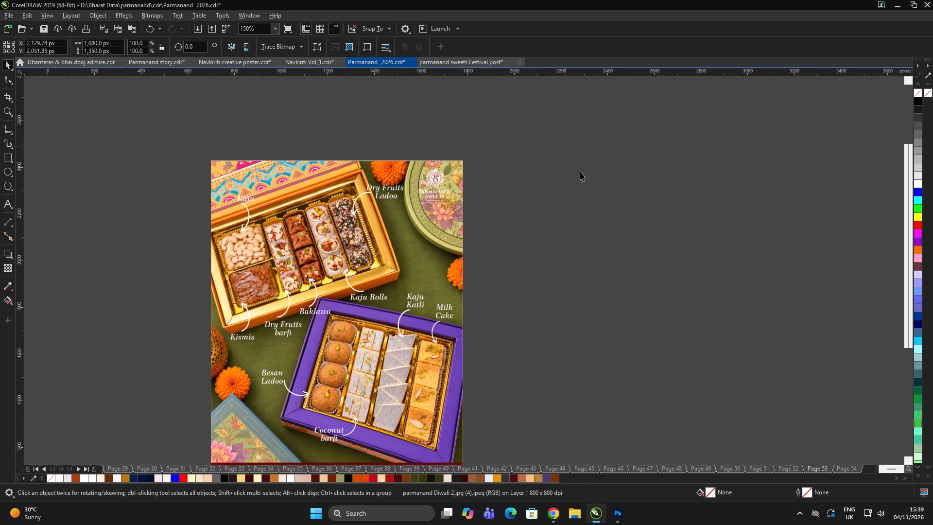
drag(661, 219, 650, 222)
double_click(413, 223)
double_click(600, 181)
Copy the Parmanand Sweets logo from the Karwa Chauth design on page 50.
key(Page_Up)
key(Page_Up)
key(Page_Up)
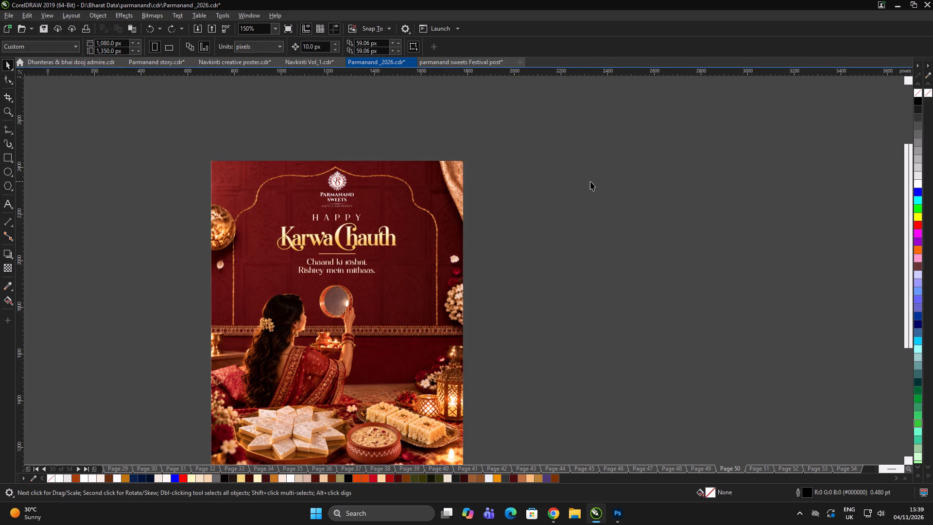
drag(609, 122, 293, 203)
drag(530, 142, 268, 219)
key(ctrl+c)
triple_click(636, 195)
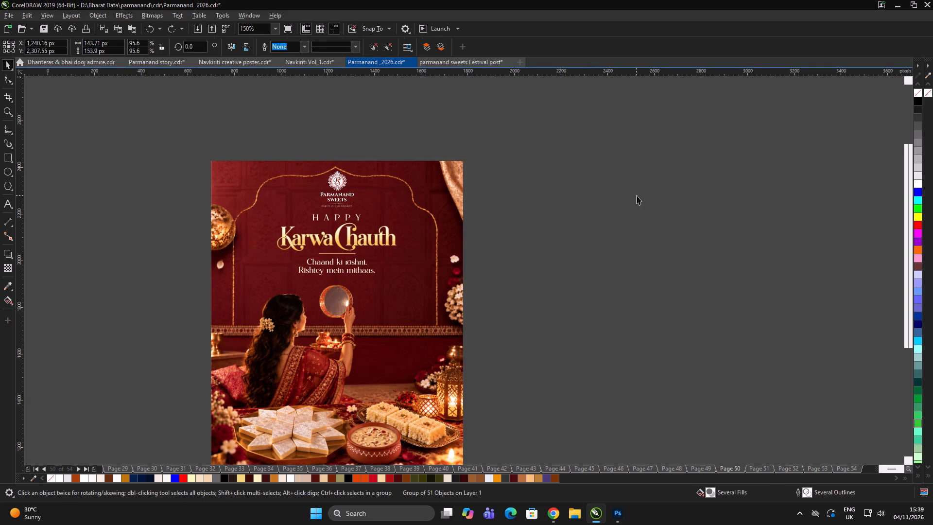
Paste the logo onto page 54, group it and move it down inside the top of the maroon panel.
click(855, 469)
double_click(729, 326)
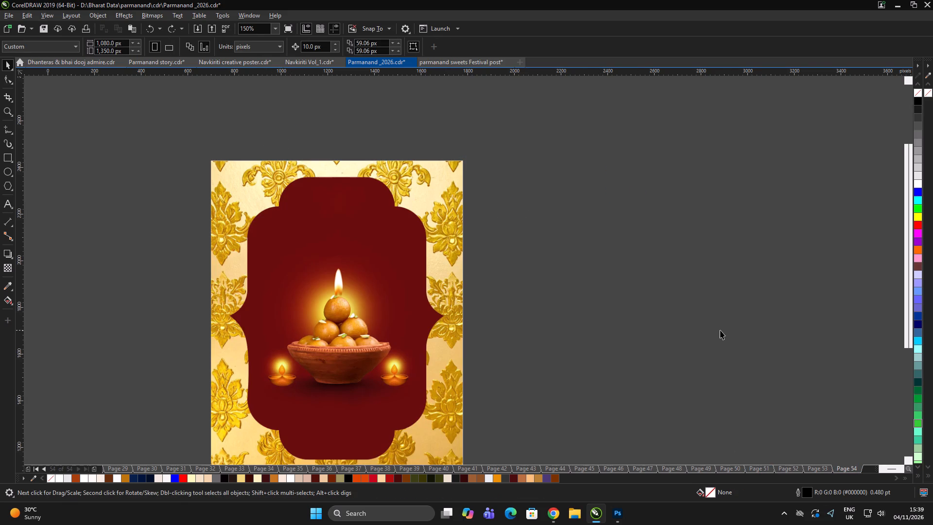
key(ctrl+v)
key(ctrl+g)
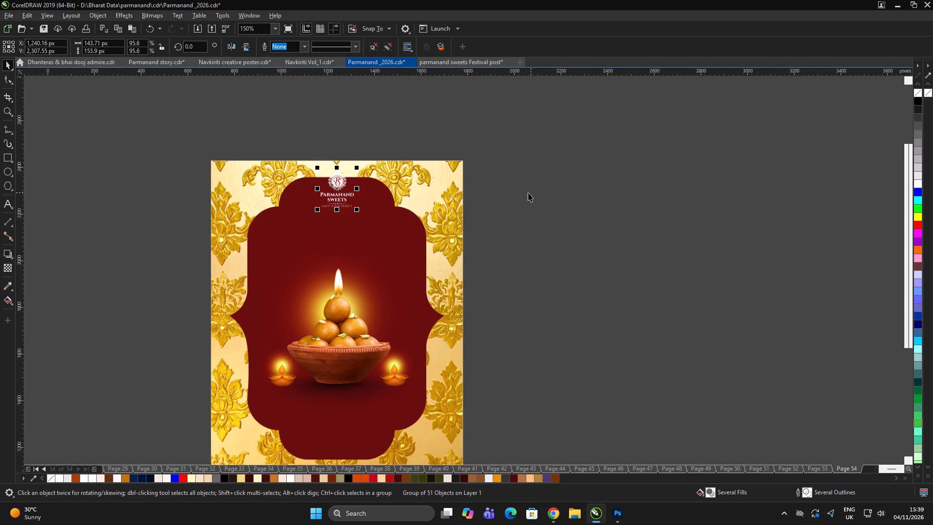
drag(344, 181, 344, 193)
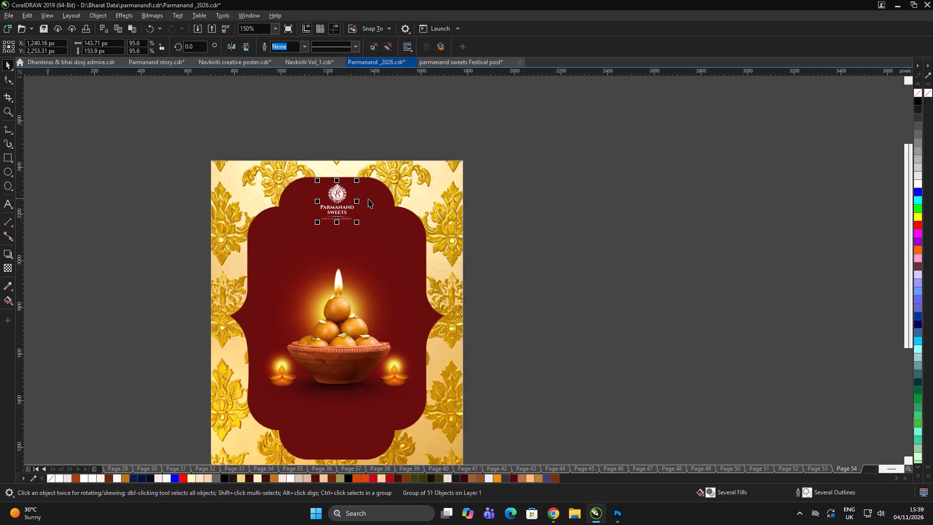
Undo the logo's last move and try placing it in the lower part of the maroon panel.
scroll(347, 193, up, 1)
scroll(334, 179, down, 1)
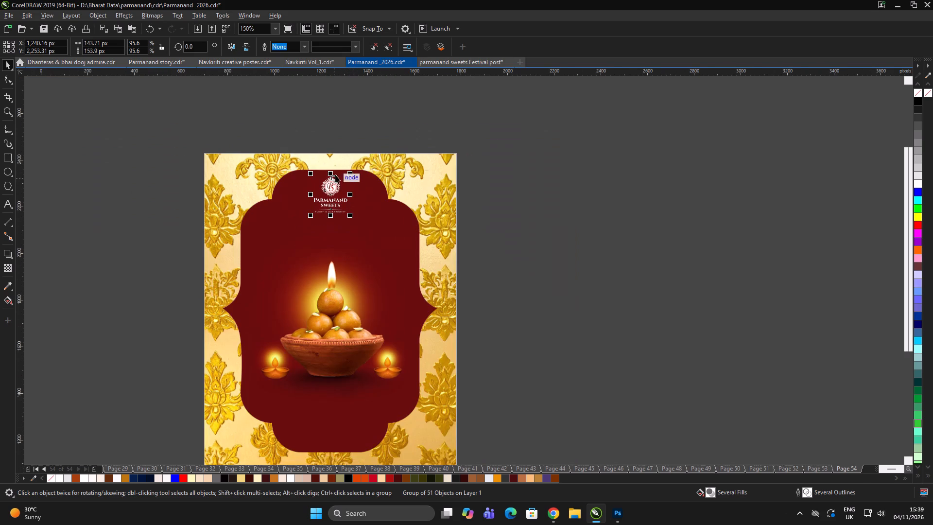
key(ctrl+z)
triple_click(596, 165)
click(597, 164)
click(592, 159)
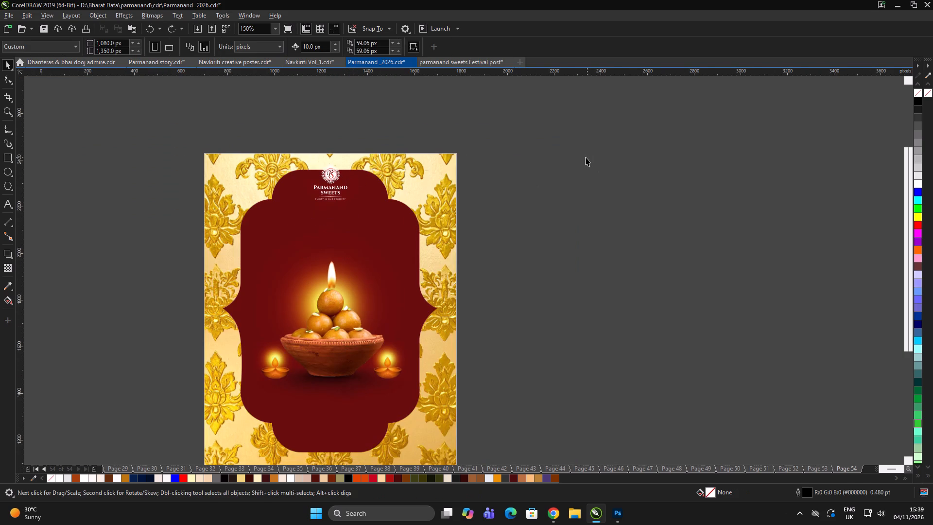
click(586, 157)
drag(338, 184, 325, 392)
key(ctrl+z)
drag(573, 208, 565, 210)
Move the Parmanand Sweets logo to the bottom of the maroon panel, centred below the bowl of sweets.
drag(332, 173, 422, 166)
scroll(423, 166, up, 1)
scroll(422, 166, down, 1)
drag(422, 166, 323, 412)
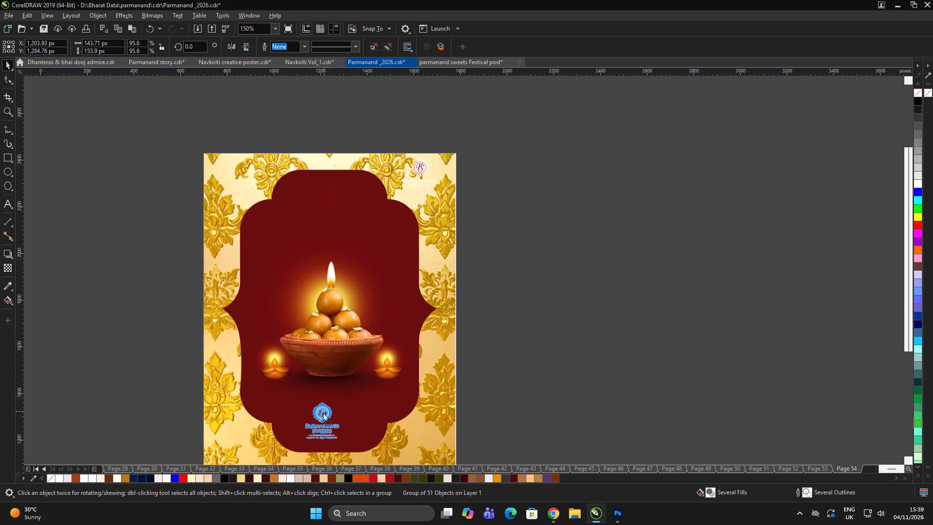
drag(323, 412, 330, 406)
click(554, 374)
click(575, 369)
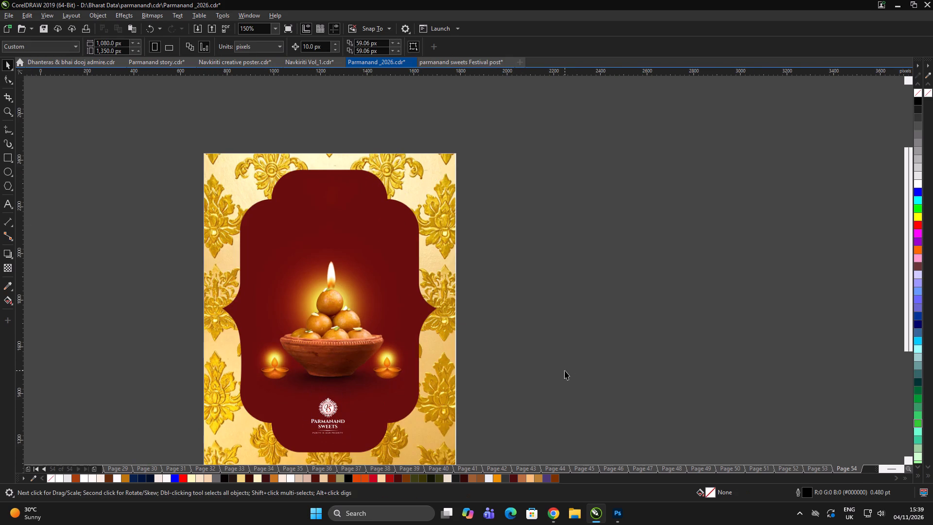
Open the image import dialog to examine the files in the Downloads folder.
key(ctrl+i)
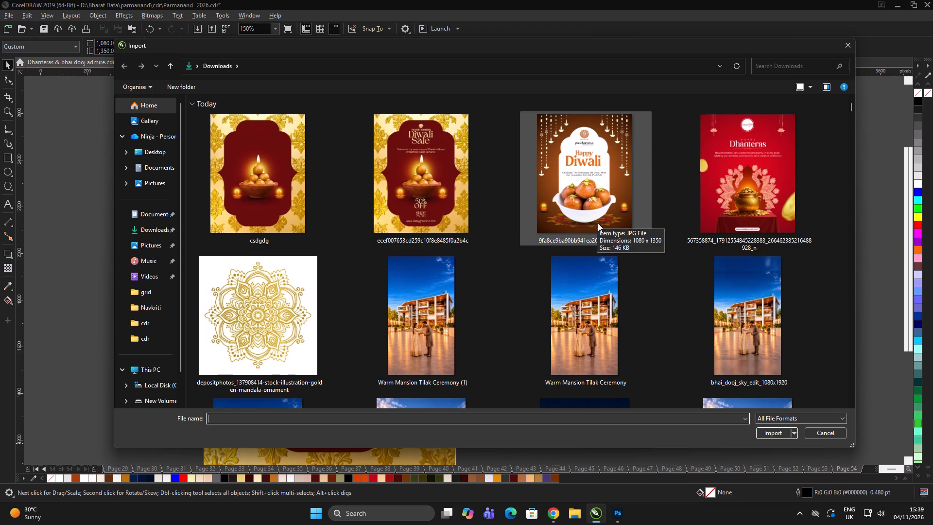
Switch to Pinterest in Chrome, browse the Diwali designs and view the Diwali Sweet Box & Gujiya Gifting post enlarged.
key(alt+Tab)
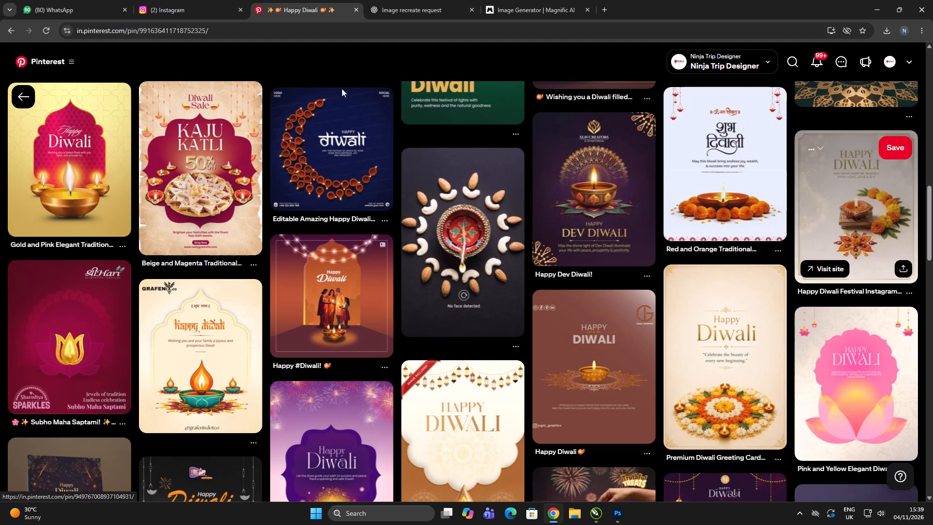
scroll(239, 245, up, 9)
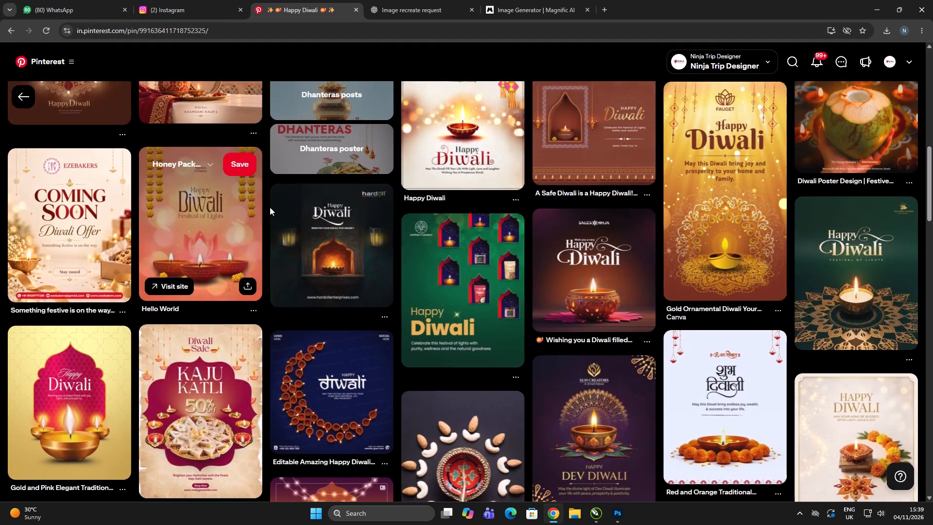
scroll(270, 207, up, 3)
scroll(327, 229, down, 7)
scroll(322, 198, up, 3)
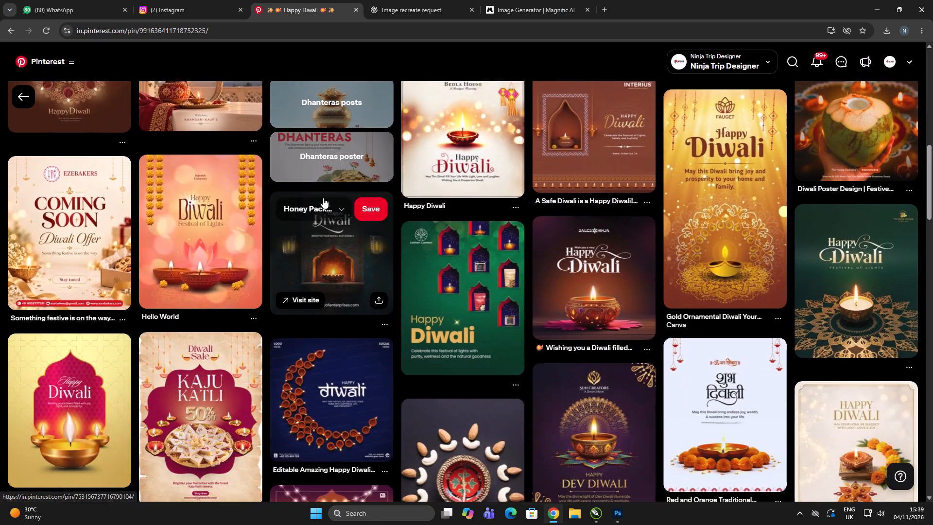
scroll(323, 198, up, 7)
click(217, 338)
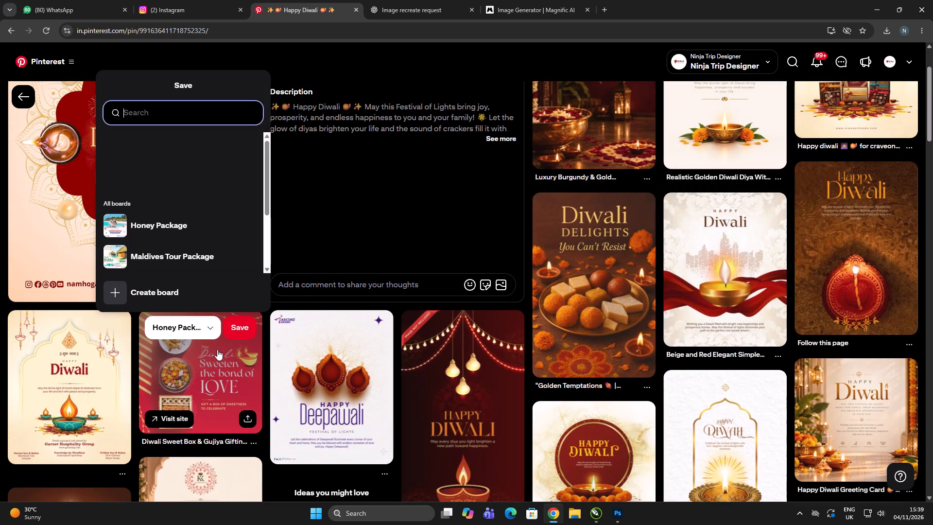
click(217, 358)
click(220, 373)
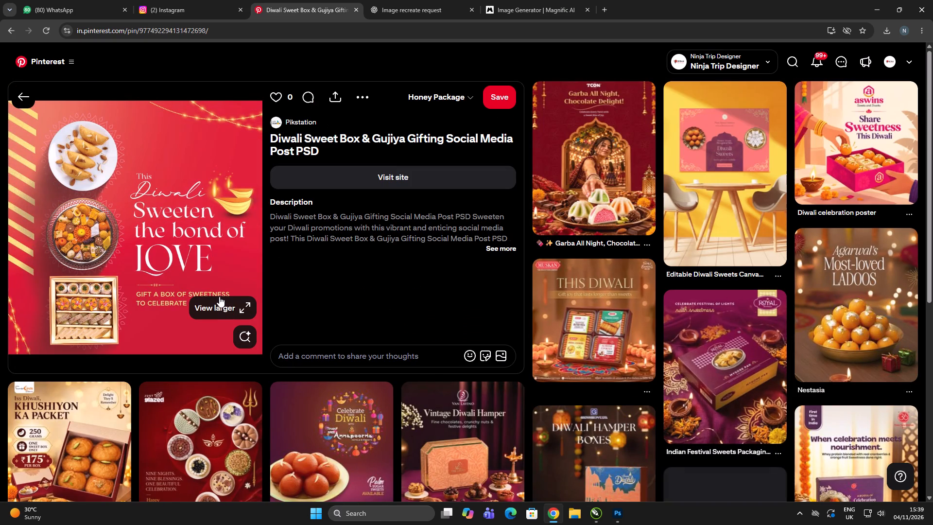
click(240, 308)
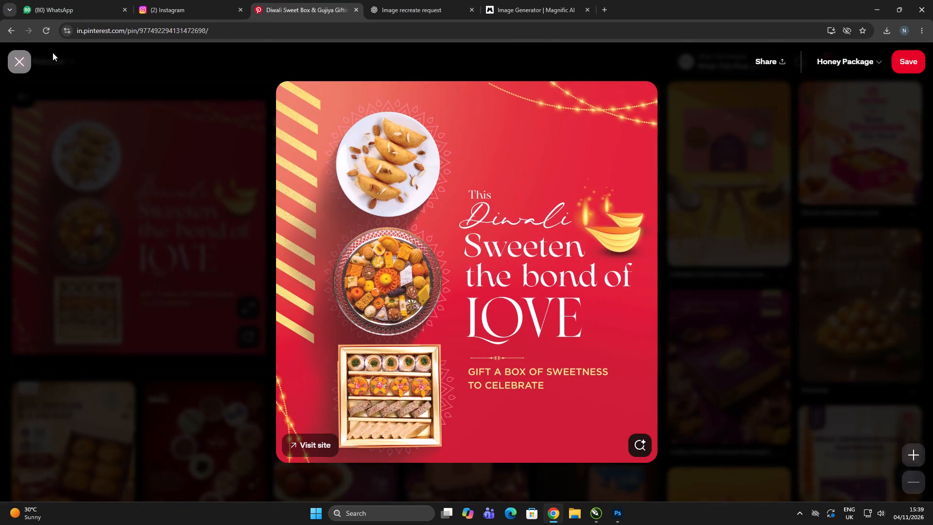
Close the enlarged Diwali Sweet Box & Gujiya Gifting post and browse the related Diwali sweets designs for layout references.
click(23, 63)
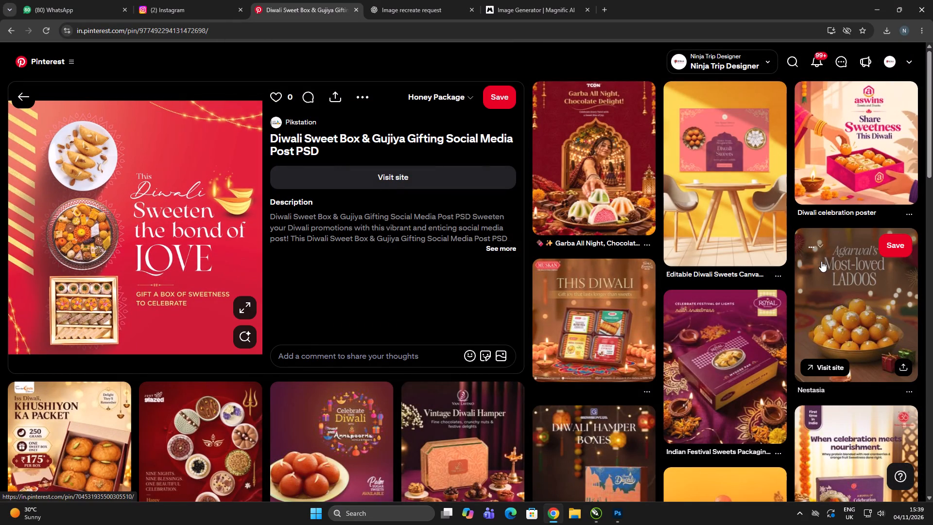
scroll(883, 251, down, 2)
scroll(932, 274, down, 2)
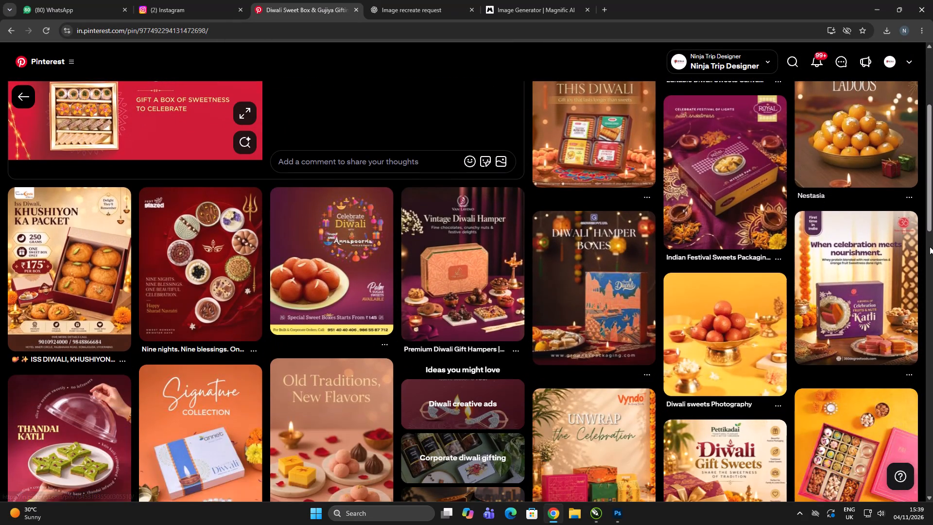
scroll(852, 265, down, 3)
scroll(702, 276, up, 4)
scroll(703, 277, down, 6)
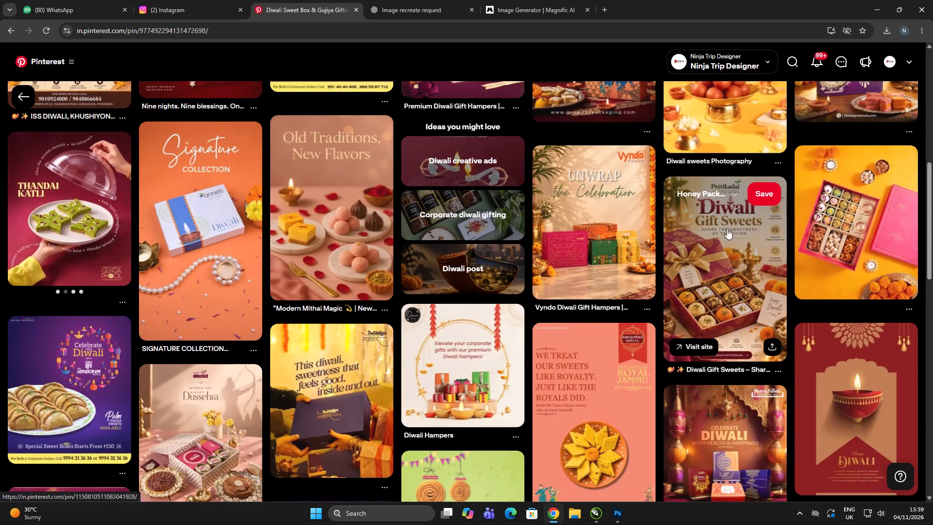
scroll(705, 202, down, 5)
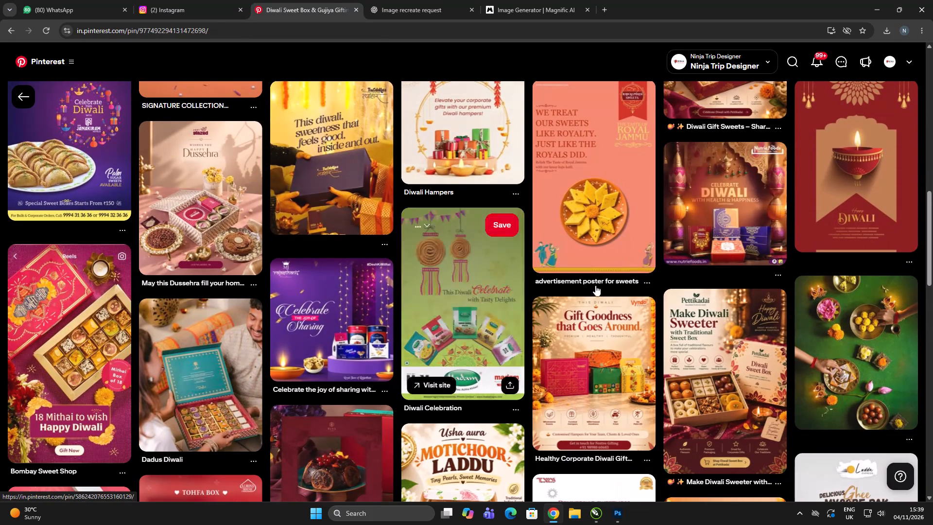
scroll(612, 291, down, 6)
scroll(750, 290, up, 8)
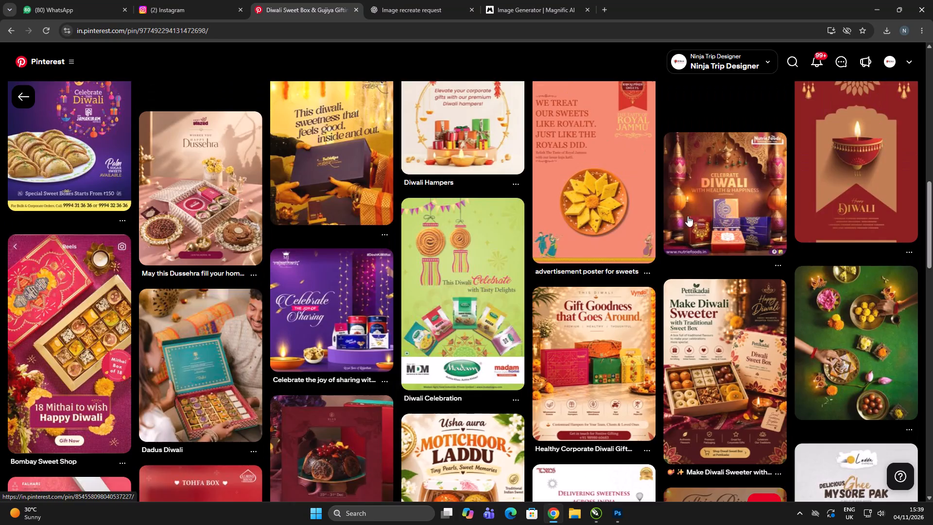
scroll(688, 216, up, 4)
drag(429, 0, 423, 0)
click(265, 0)
click(225, 0)
scroll(414, 154, up, 1)
click(294, 0)
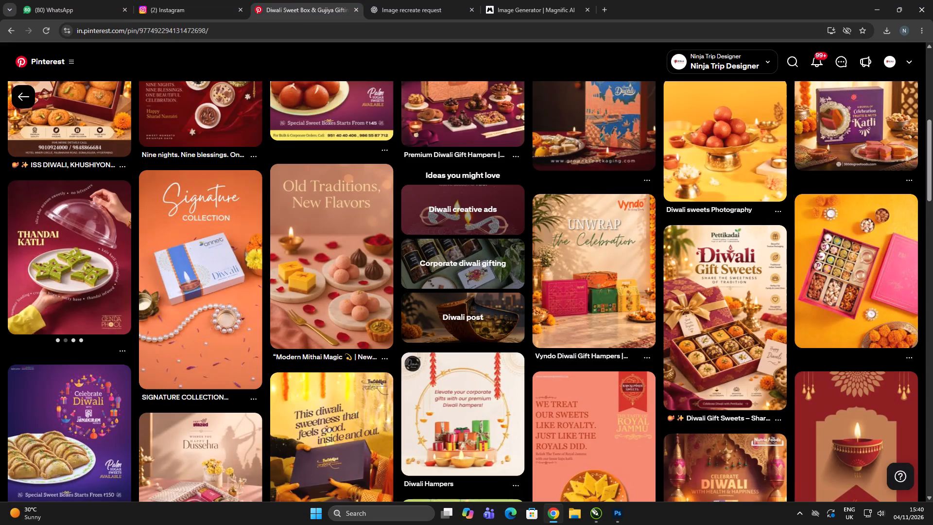
scroll(427, 161, up, 12)
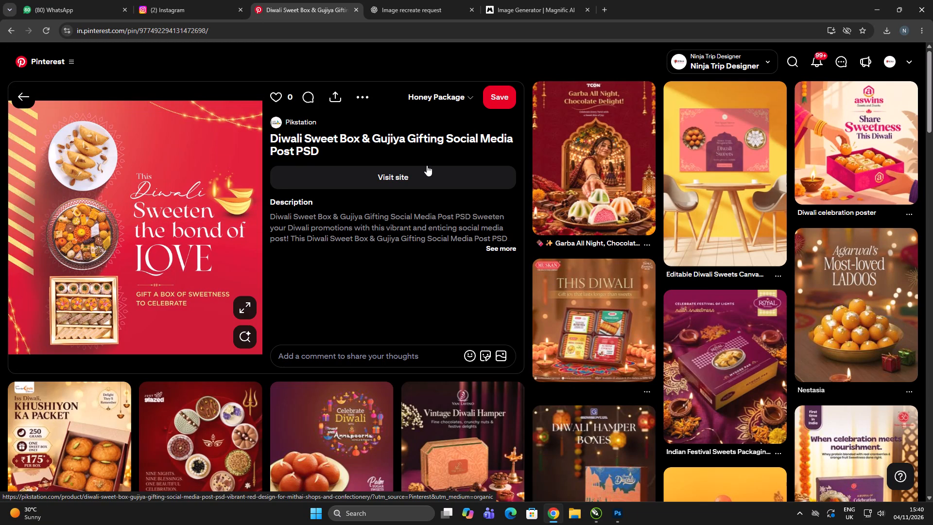
scroll(540, 279, down, 7)
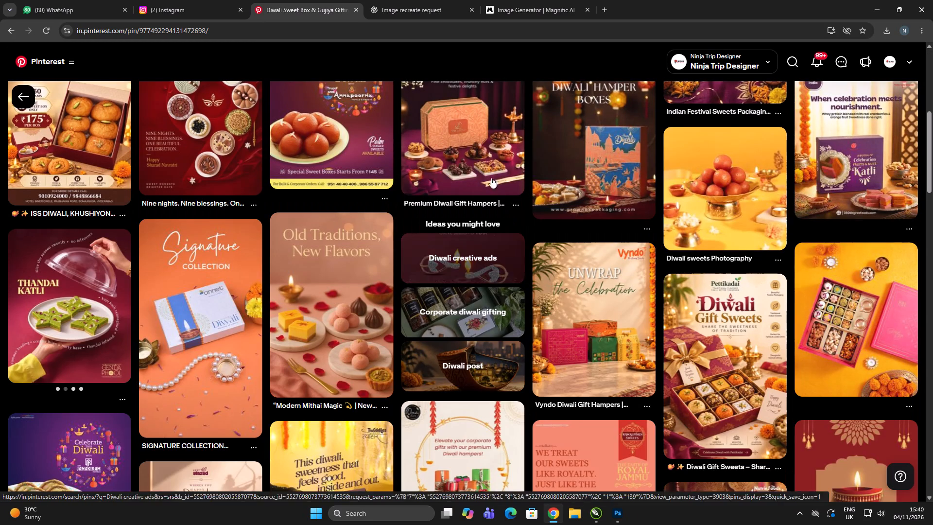
Open the Sree Annapoorna Diwali sweets pin with the plate of gulab jamun from the related designs.
click(357, 145)
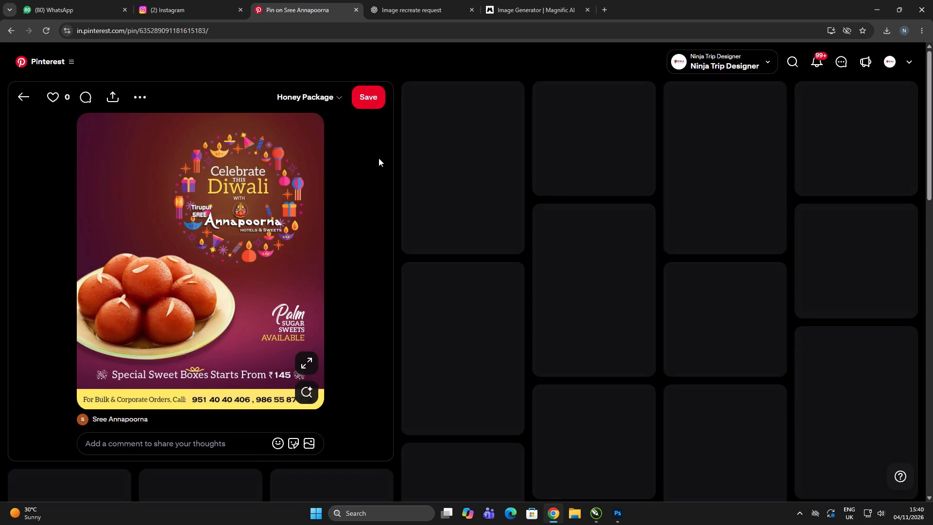
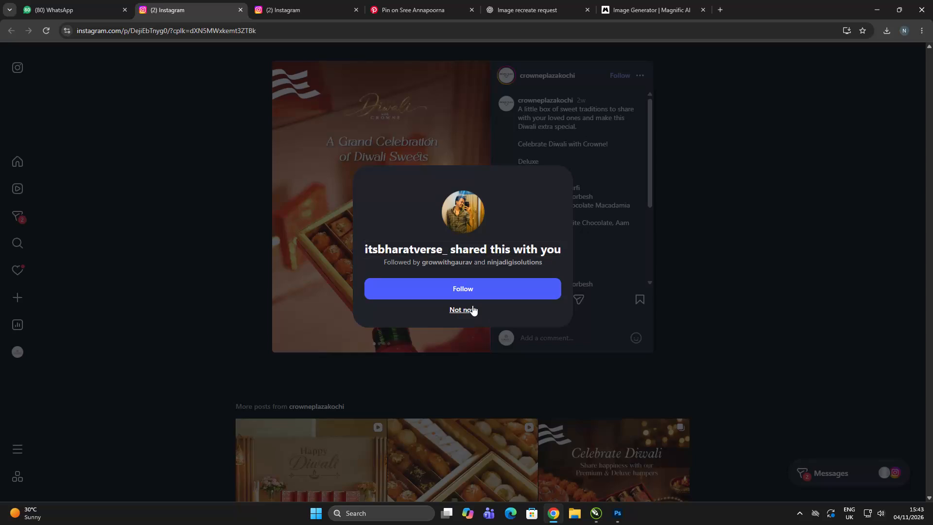
Dismiss the follow prompt on the Crowne Plaza Kochi Diwali post and view its second image before returning to the first.
click(468, 308)
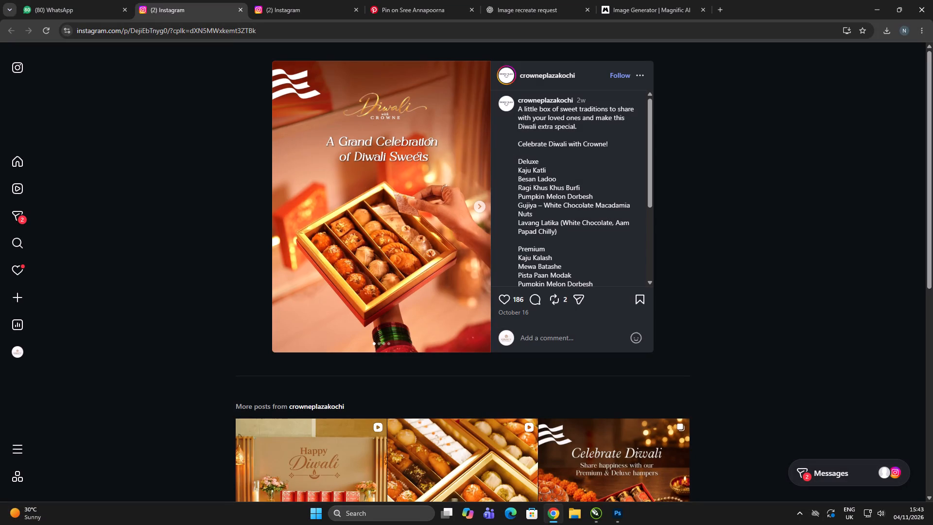
click(480, 203)
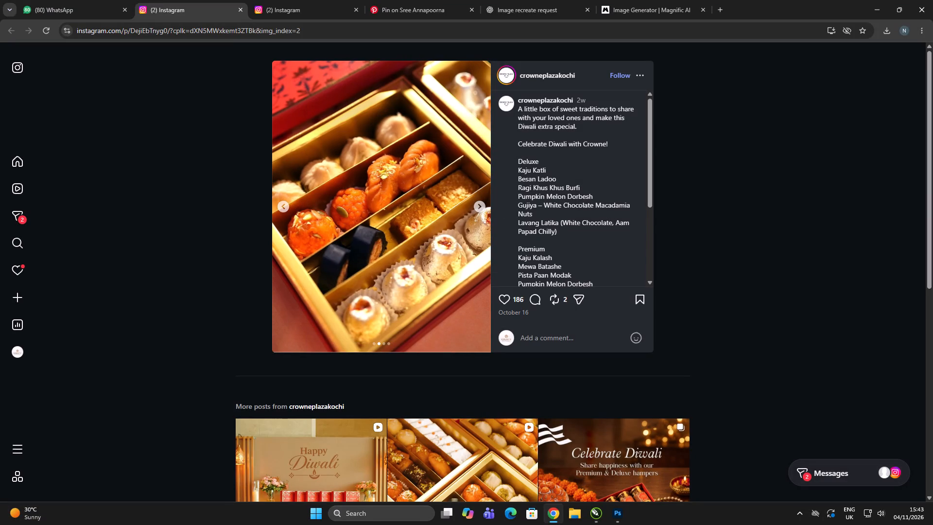
click(286, 210)
Inspect the post's first image, the Diwali sweet box, and open its full-size source in a new browser tab.
right_click(363, 149)
click(394, 382)
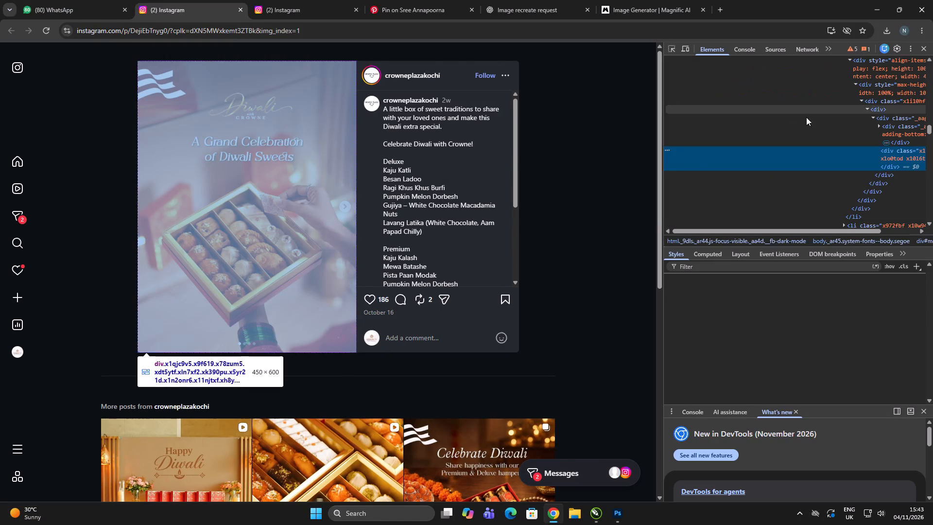
click(880, 126)
click(833, 451)
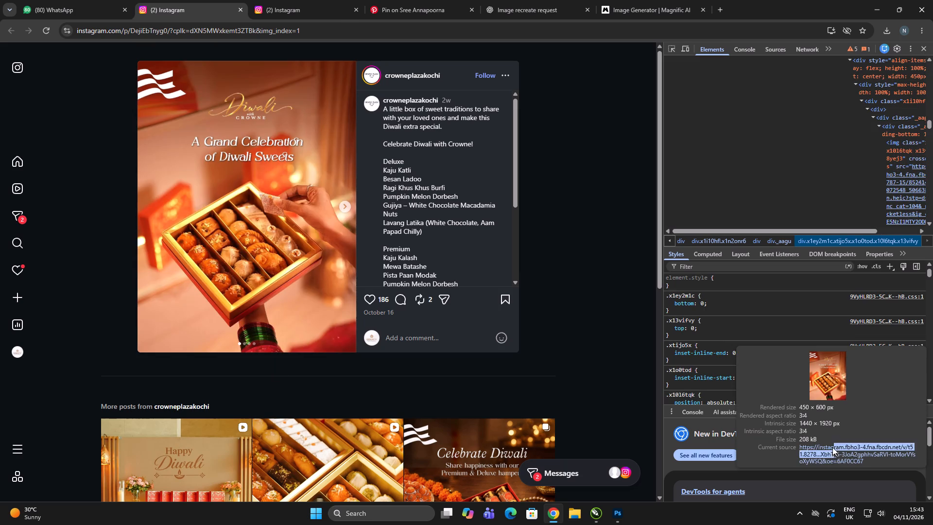
right_click(413, 175)
click(458, 193)
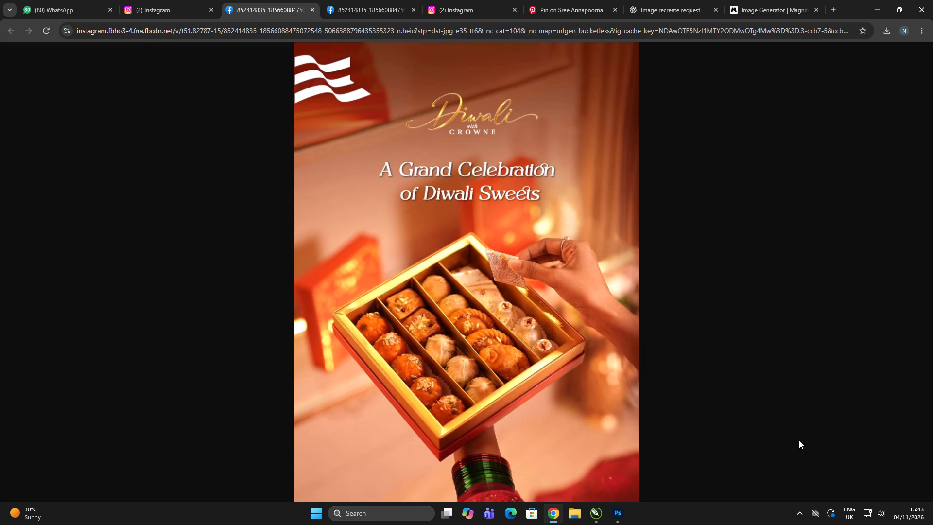
Save the full-size Diwali sweet box image as a JPG file in the Downloads folder and return to the Instagram post.
right_click(374, 104)
click(425, 133)
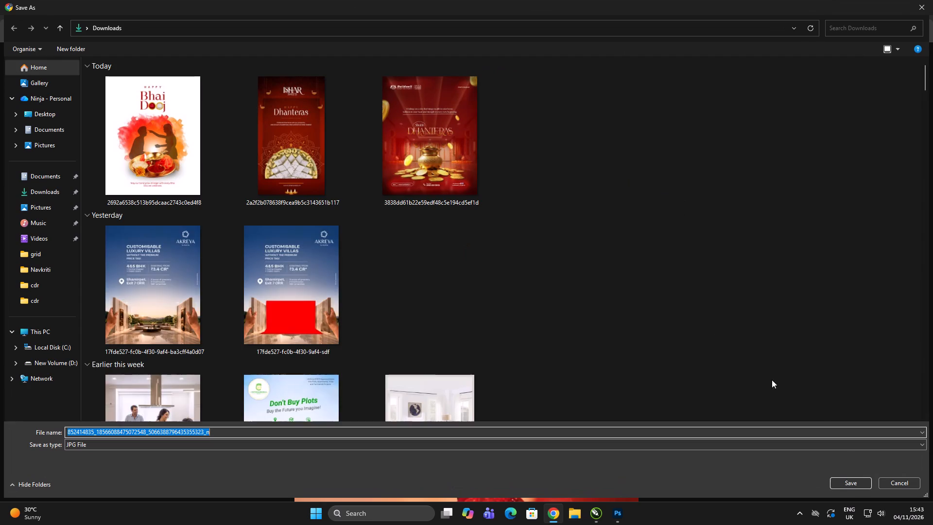
click(846, 479)
click(197, 0)
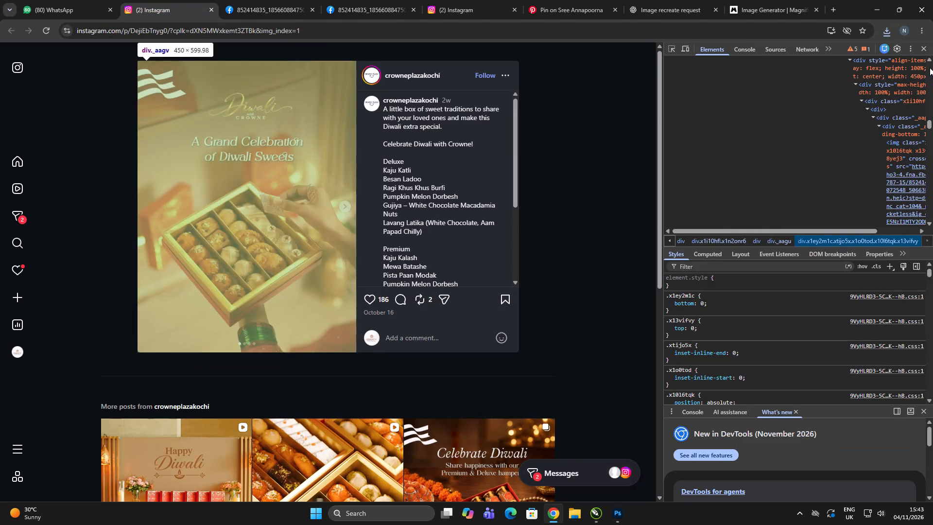
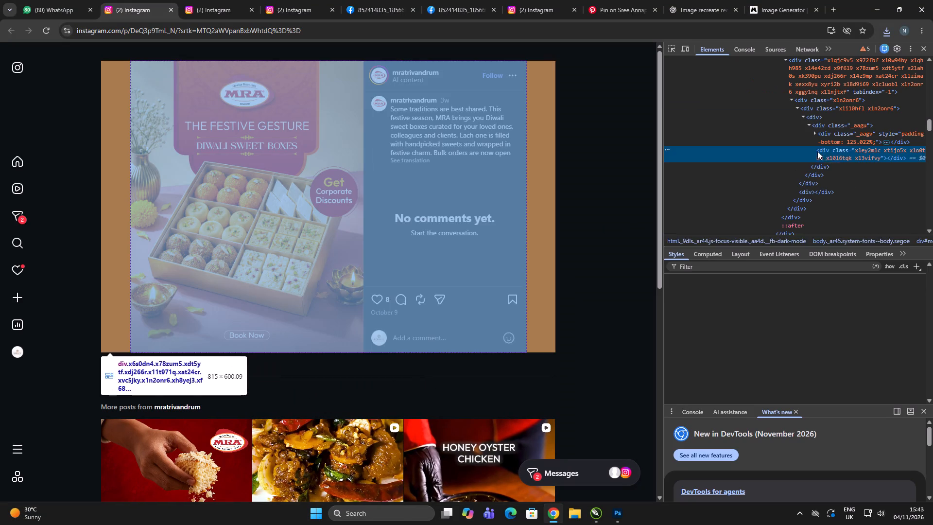
Open the full-size MRA Diwali sweet boxes image from the inspected Instagram post's source and save it as a JPG in Downloads.
click(815, 135)
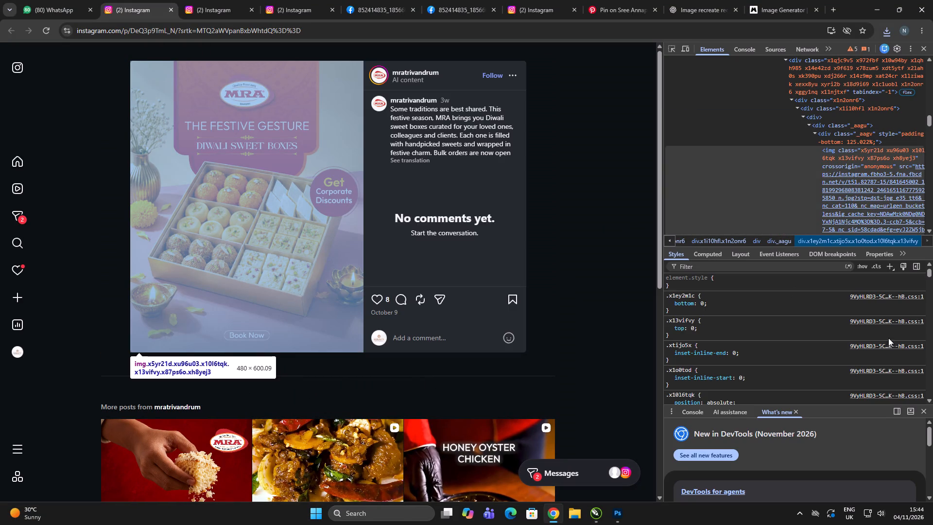
click(850, 434)
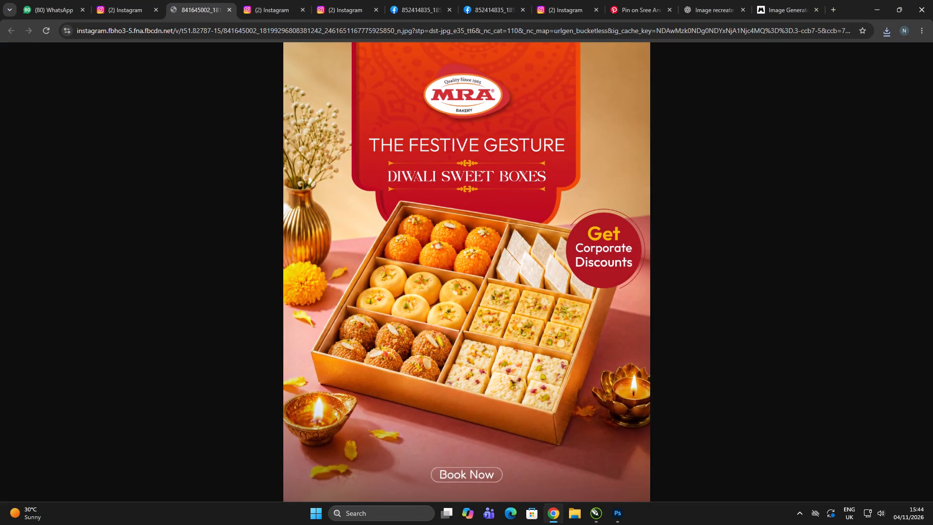
right_click(436, 172)
click(486, 196)
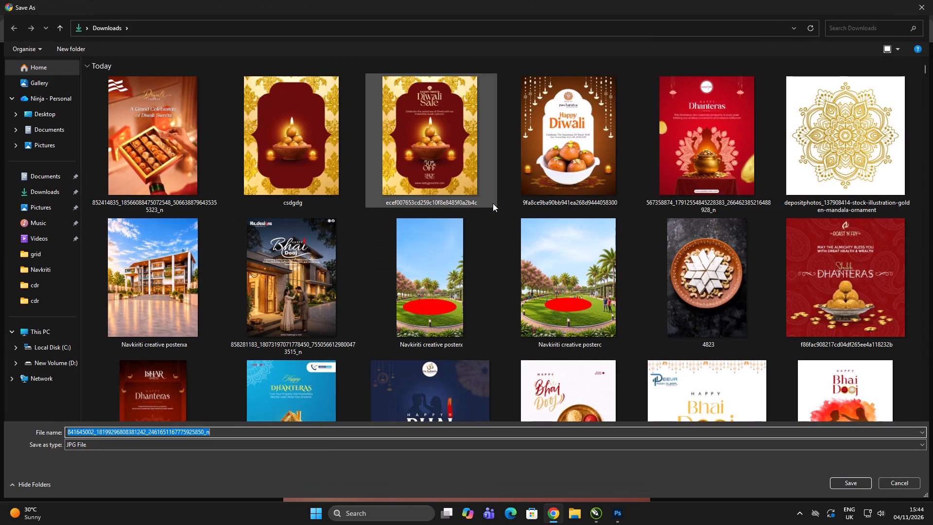
key(Return)
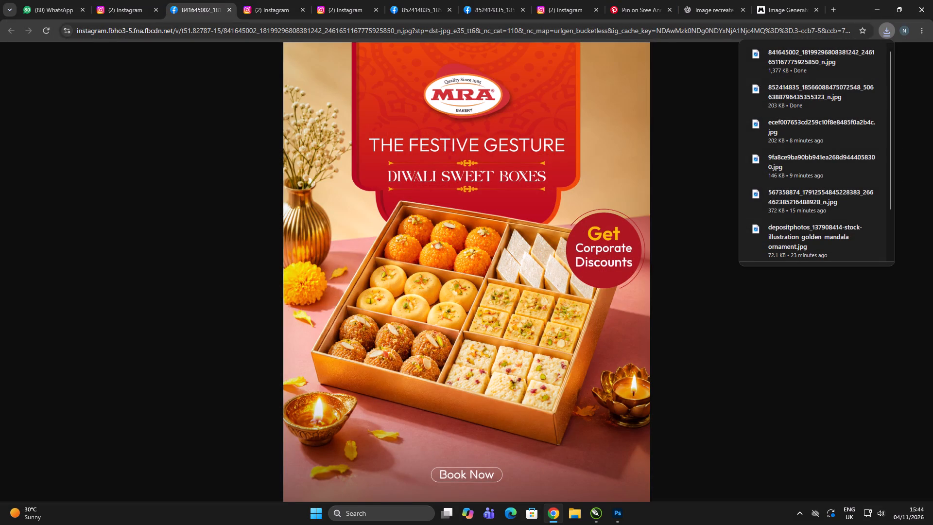
Switch to CorelDRAW and return to the Parmanand Sweets festival artwork with the maroon panel.
key(alt+Tab)
scroll(414, 134, down, 6)
click(817, 434)
scroll(355, 257, down, 5)
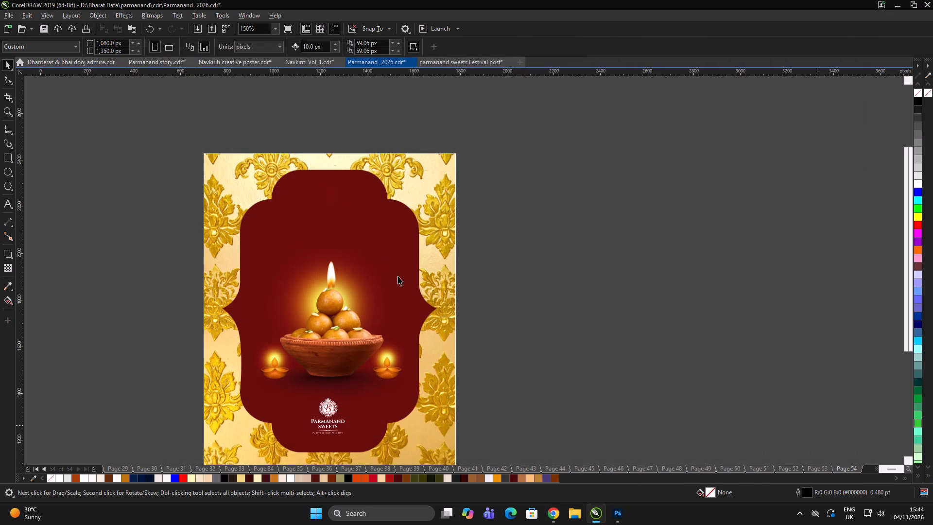
Move the damask-bordered maroon panel image with the bowl of sweets off the page onto the empty pasteboard.
click(442, 275)
click(572, 217)
click(573, 207)
scroll(383, 299, down, 3)
click(377, 290)
scroll(416, 297, up, 2)
click(455, 284)
drag(344, 251, 630, 233)
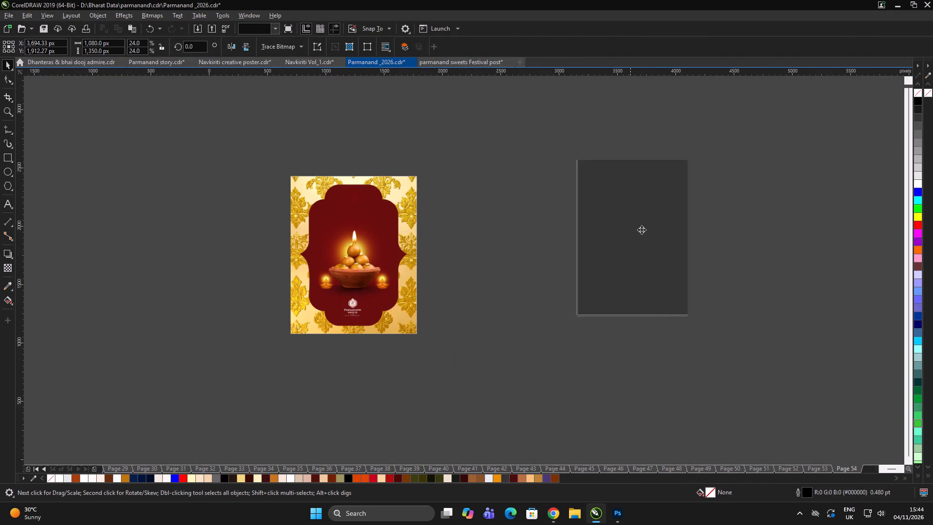
click(444, 254)
click(479, 192)
click(480, 190)
Import the "A Grand Celebration of Diwali Sweets" image from Downloads and place it on the page at about 484 × 646 px.
key(ctrl+i)
scroll(336, 45, down, 11)
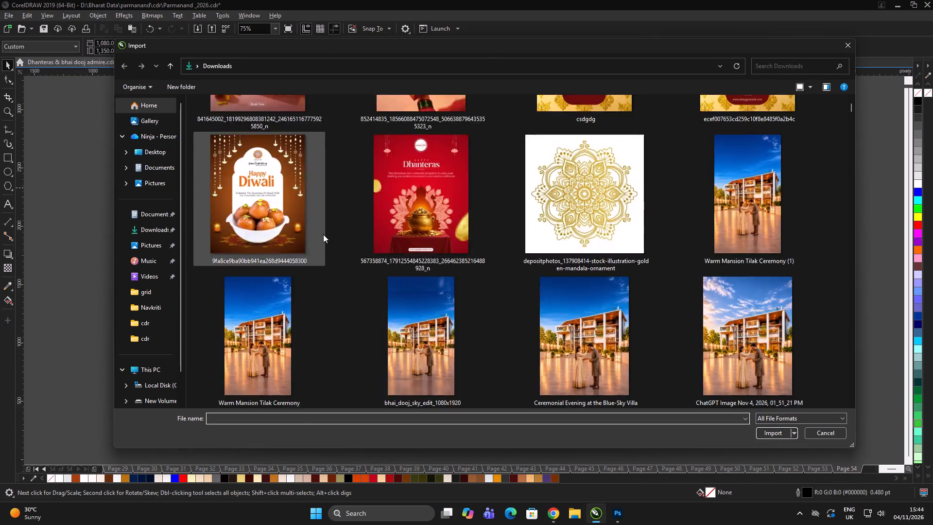
scroll(372, 223, up, 16)
click(421, 160)
click(775, 432)
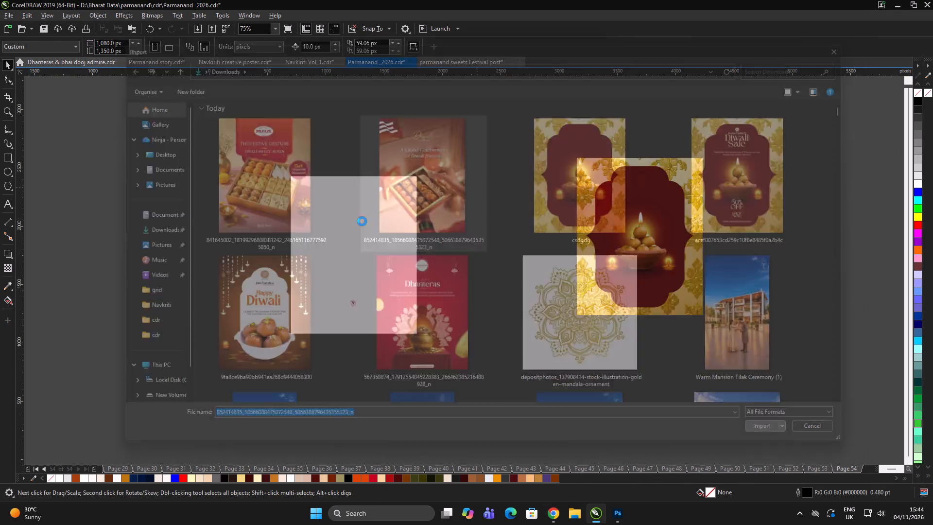
drag(348, 189, 419, 264)
Examine the imported Diwali sweets image up close, including its lettering, sweet box and hand.
scroll(357, 217, up, 4)
click(590, 187)
click(648, 184)
click(476, 258)
scroll(486, 224, up, 1)
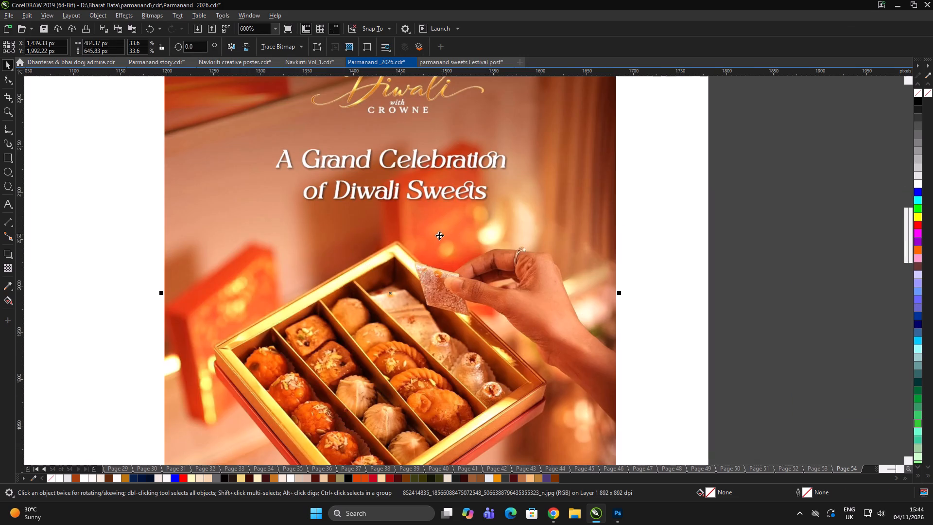
scroll(436, 236, down, 1)
double_click(560, 232)
scroll(447, 204, up, 1)
scroll(414, 217, down, 1)
double_click(521, 214)
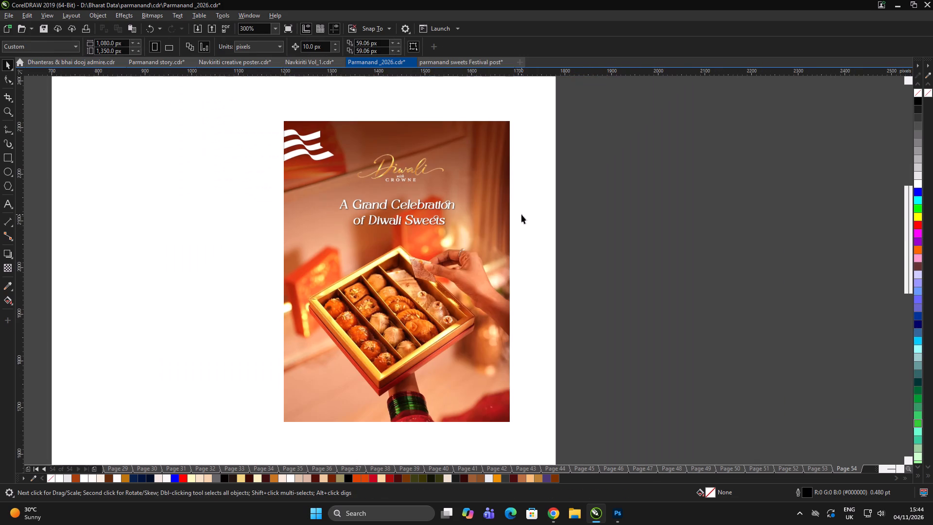
click(452, 216)
double_click(565, 185)
click(350, 195)
click(600, 224)
scroll(390, 339, up, 3)
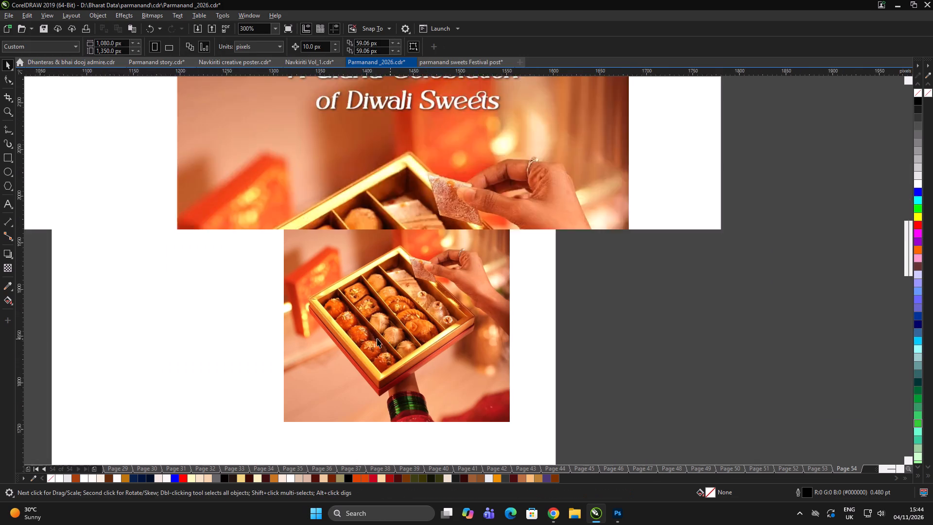
scroll(541, 266, up, 2)
scroll(505, 290, down, 7)
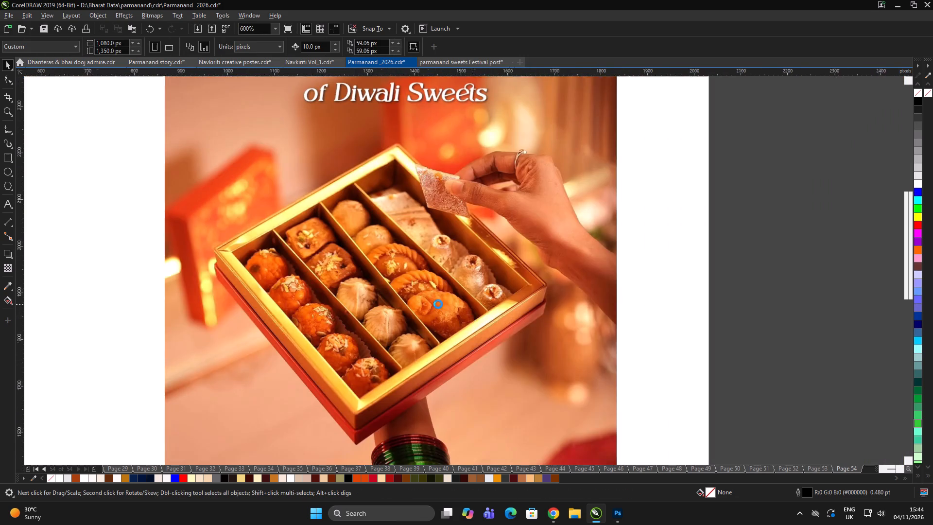
scroll(453, 252, up, 1)
triple_click(650, 249)
click(399, 271)
double_click(726, 269)
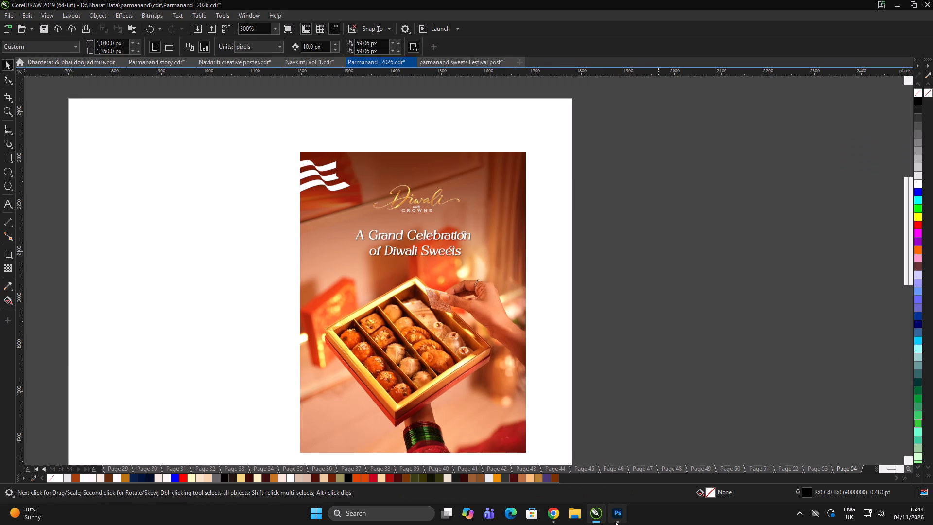
Switch to Photoshop and open the "A Grand Celebration of Diwali Sweets" image from the Downloads folder.
click(616, 522)
click(16, 0)
click(33, 25)
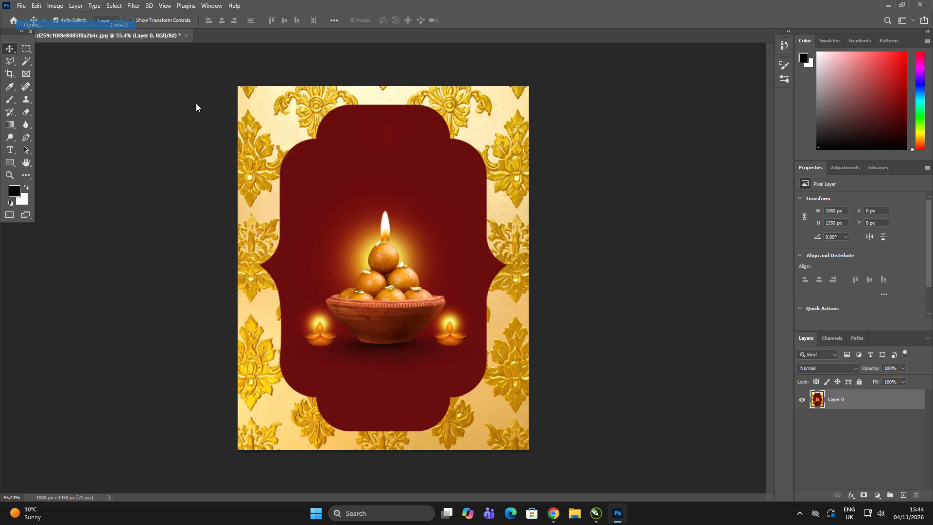
click(134, 121)
click(280, 124)
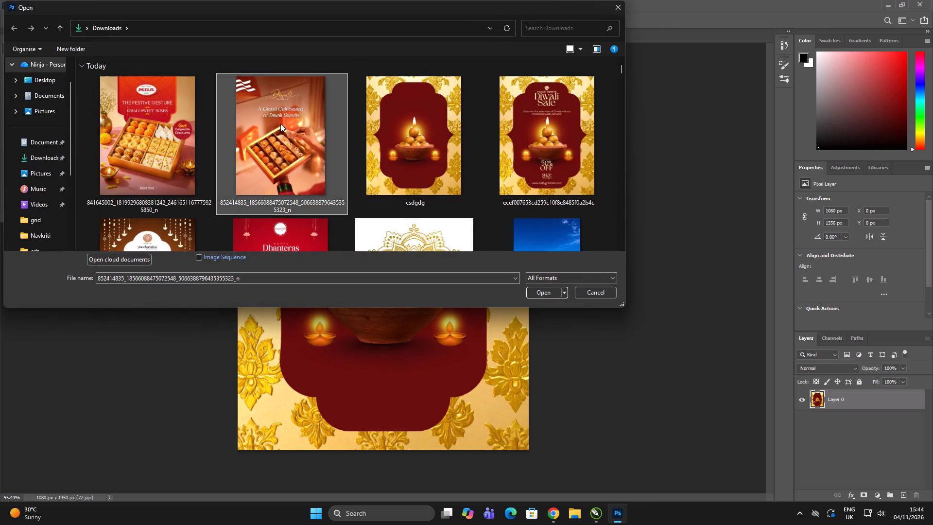
click(549, 292)
Remove the white wavy lines from the image's top-left corner with content-aware fills, the second over a larger rectangular area.
alt+scroll(257, 122, up, 18)
alt+scroll(366, 240, down, 9)
alt+scroll(291, 116, up, 5)
click(26, 43)
drag(262, 141, 449, 317)
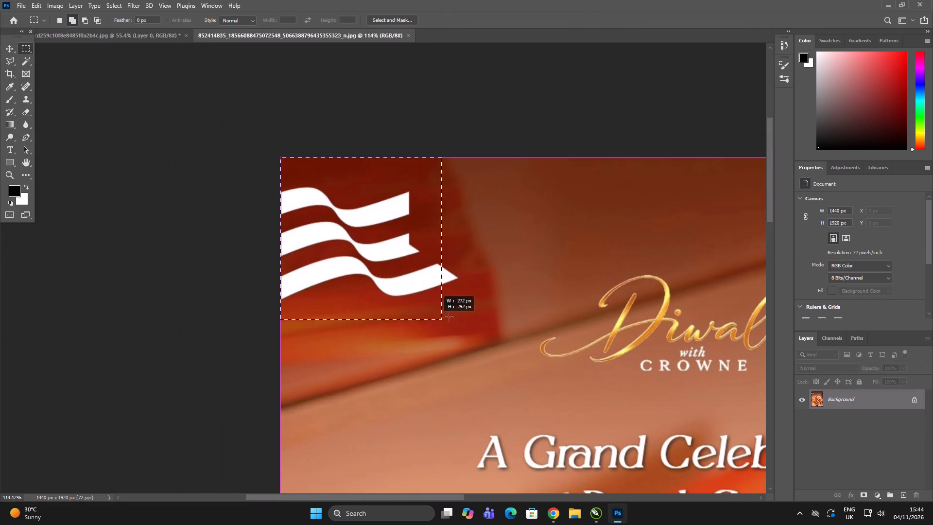
drag(449, 317, 460, 319)
key(shift+BackSpace)
key(Return)
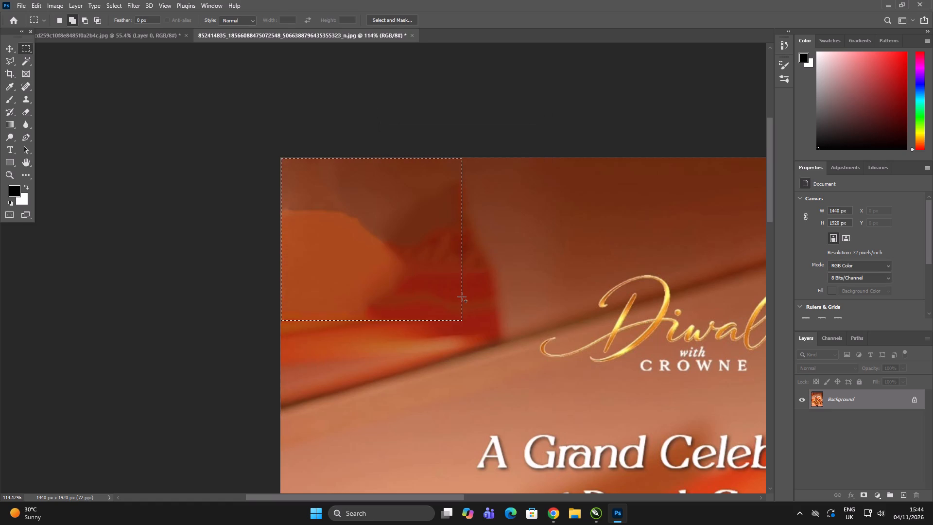
key(ctrl+d)
drag(244, 122, 509, 347)
key(shift+BackSpace)
key(Return)
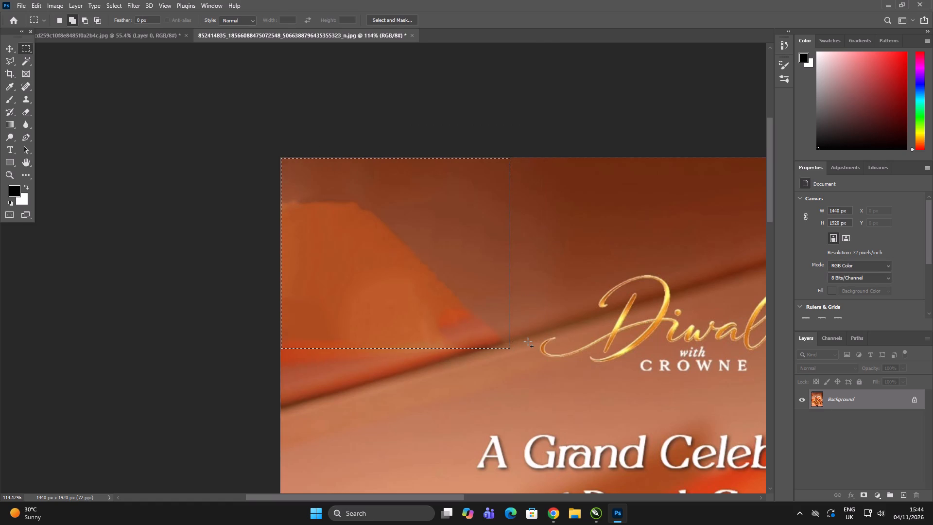
key(ctrl+d)
Remove the gold "Diwali with Crowne" lettering with a content-aware fill over a rectangular selection.
scroll(393, 164, down, 7)
alt+scroll(419, 195, down, 6)
alt+scroll(481, 198, up, 5)
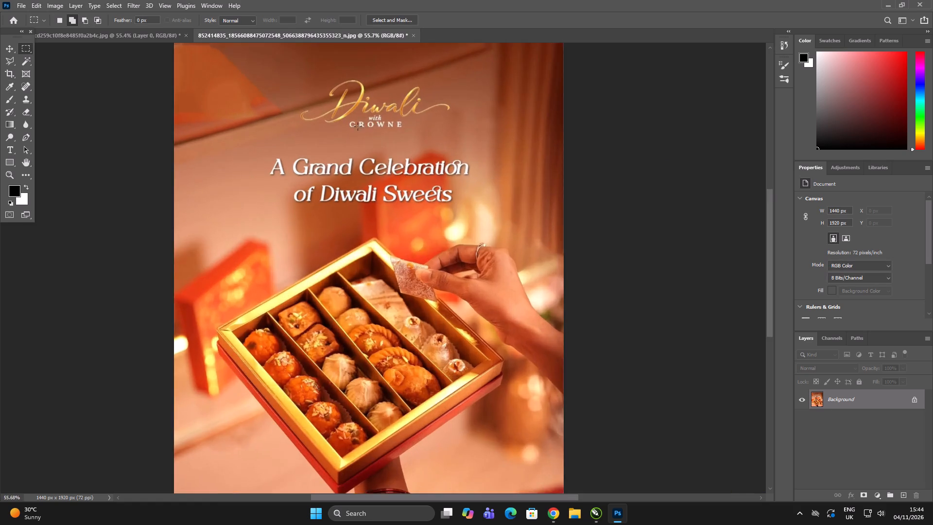
alt+scroll(358, 126, up, 5)
drag(275, 59, 550, 145)
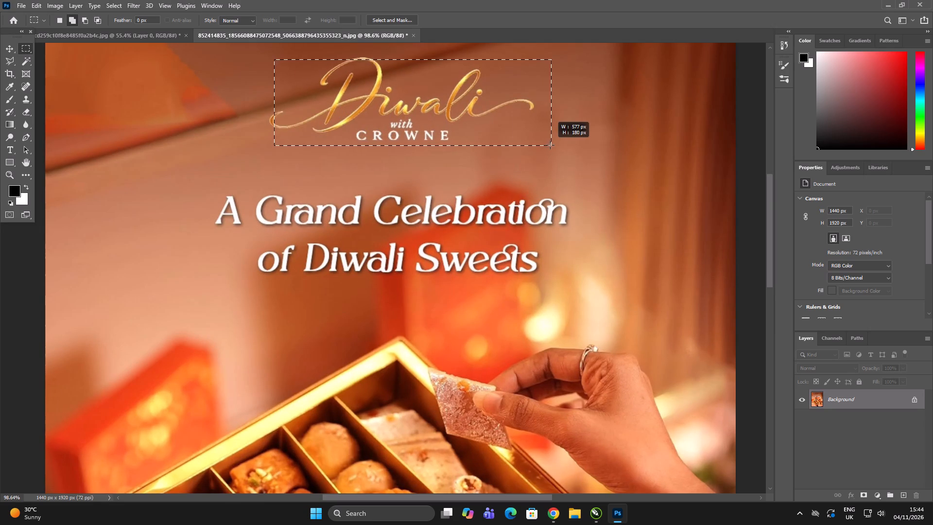
drag(550, 145, 546, 145)
key(shift+BackSpace)
key(Return)
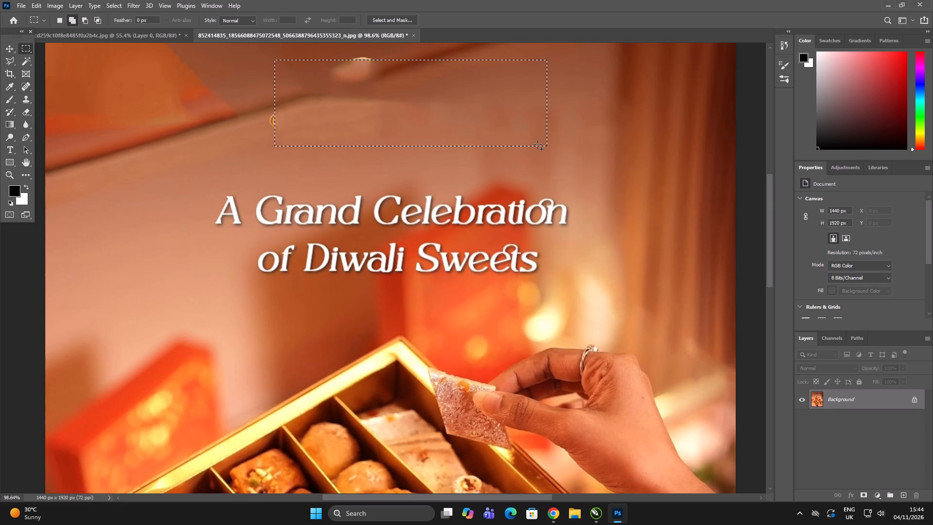
key(ctrl+d)
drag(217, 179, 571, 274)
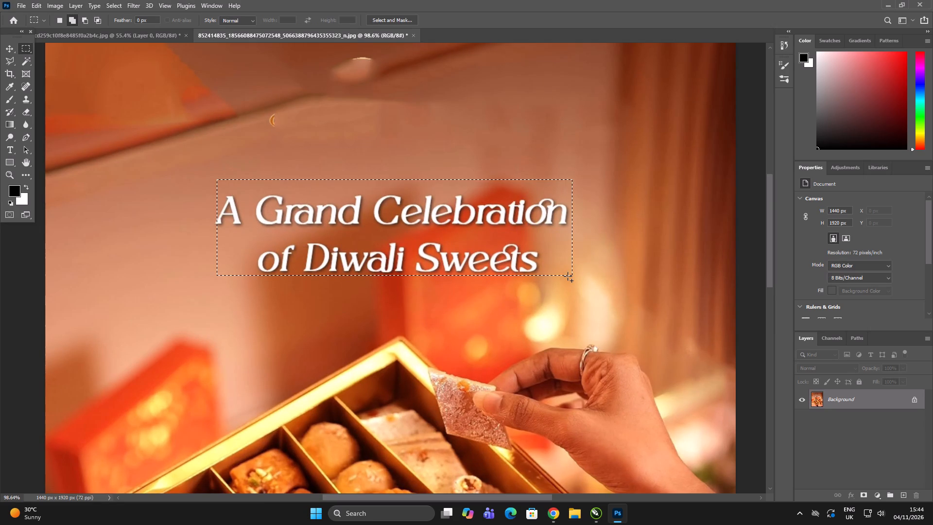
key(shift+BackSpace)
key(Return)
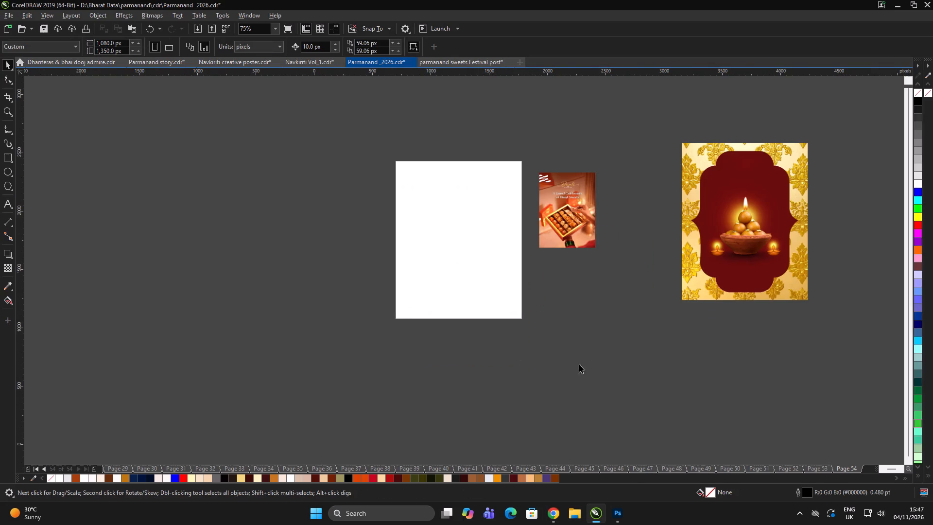
Import the downloaded Magnific sweets box image at about 607 × 758 px and place it outside the blank page's left edge.
click(579, 364)
click(582, 348)
key(ctrl+i)
click(227, 167)
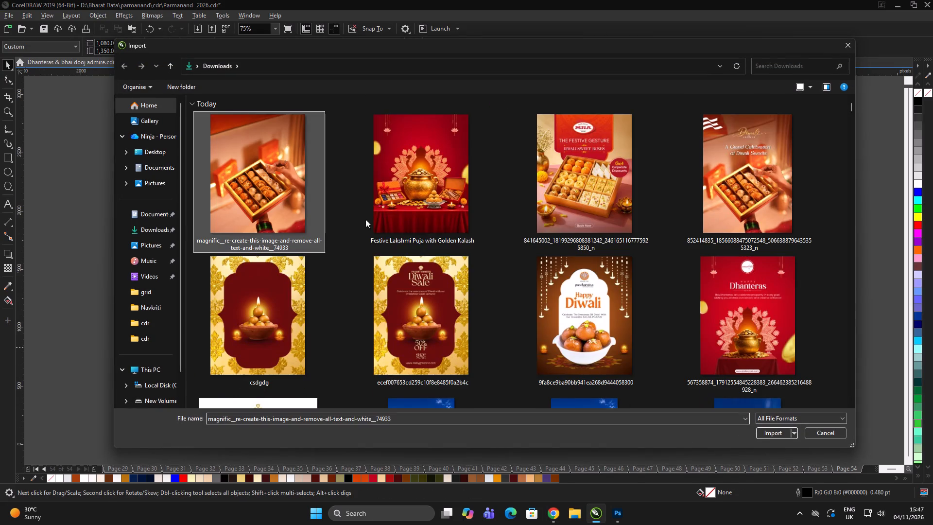
click(773, 436)
drag(363, 184, 468, 273)
click(506, 290)
scroll(440, 264, up, 2)
click(382, 238)
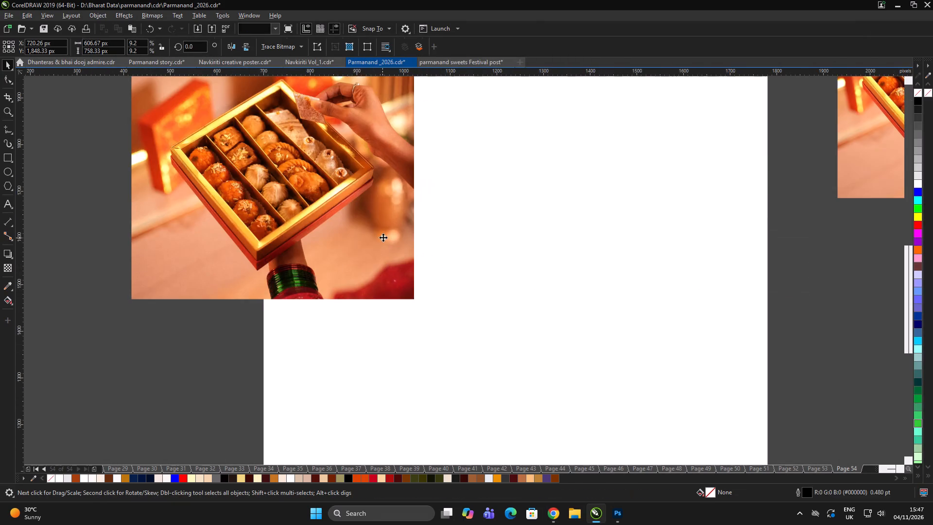
scroll(404, 248, down, 3)
scroll(385, 194, up, 3)
scroll(412, 174, down, 2)
drag(398, 197, 336, 199)
click(326, 297)
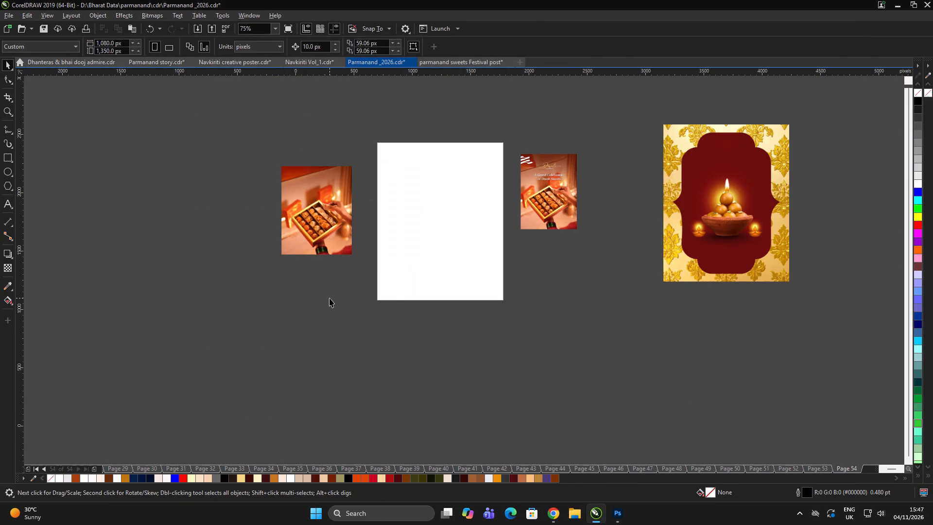
click(329, 298)
click(353, 290)
Add a page-sized 1,080 × 1,350 px rectangle and center the sweets box image on it.
click(628, 280)
double_click(12, 159)
key(space)
click(329, 343)
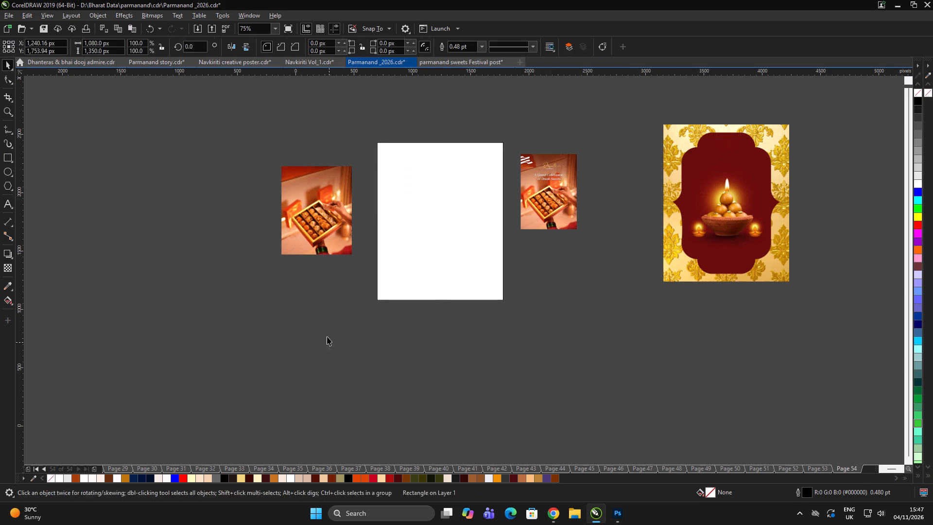
click(284, 223)
shift+click(477, 251)
key(e)
key(c)
click(585, 363)
PowerClip the sweets box image inside the page-sized rectangle.
click(409, 238)
scroll(430, 224, up, 1)
right_click(435, 198)
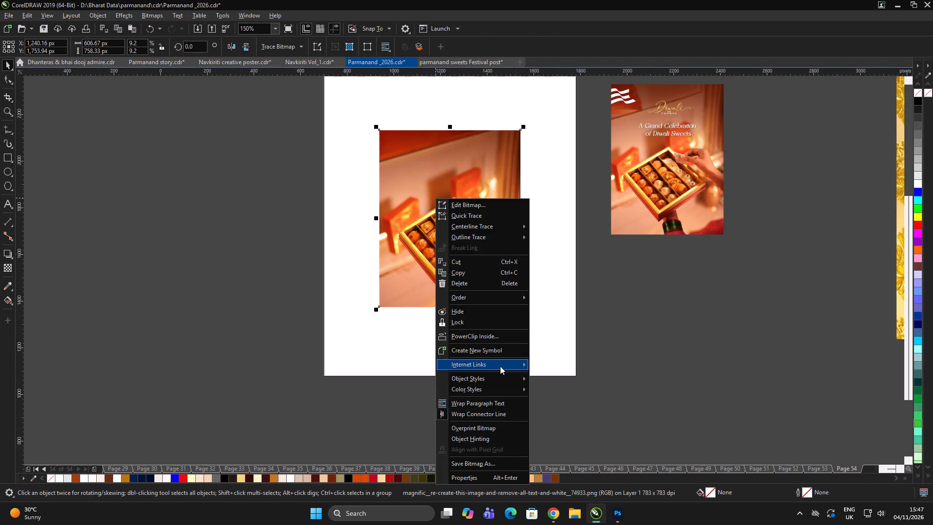
click(486, 337)
click(495, 339)
click(623, 337)
Enlarge the sweets box image within its frame to 1,080 × 1,350 px so it fills the page.
alt+click(470, 275)
shift+drag(523, 311, 525, 312)
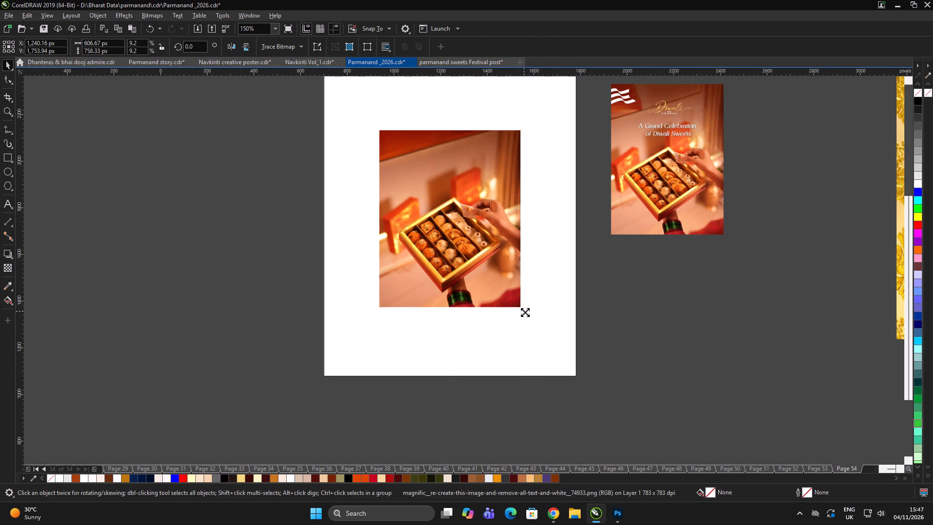
shift+drag(525, 312, 586, 380)
click(681, 355)
double_click(686, 355)
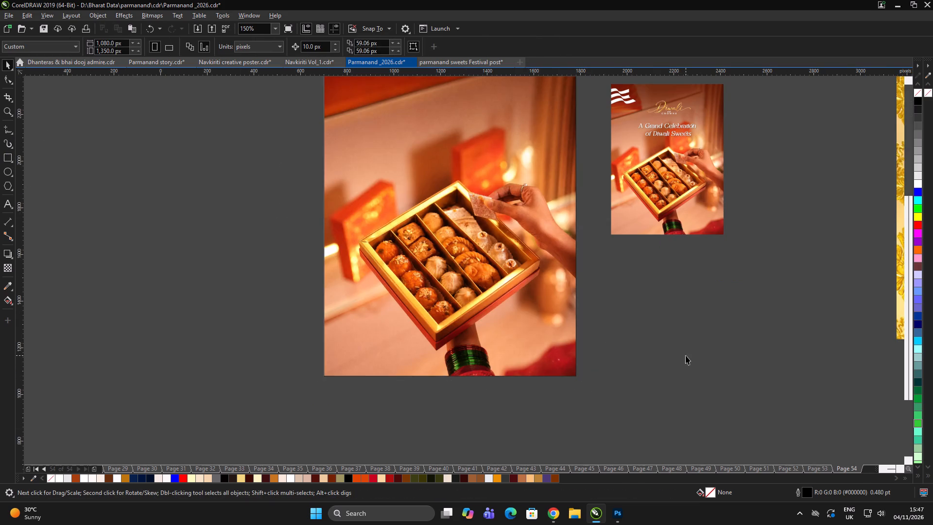
scroll(501, 303, down, 1)
double_click(619, 349)
scroll(530, 227, up, 1)
click(523, 189)
scroll(554, 126, up, 2)
alt+click(575, 126)
alt+click(478, 233)
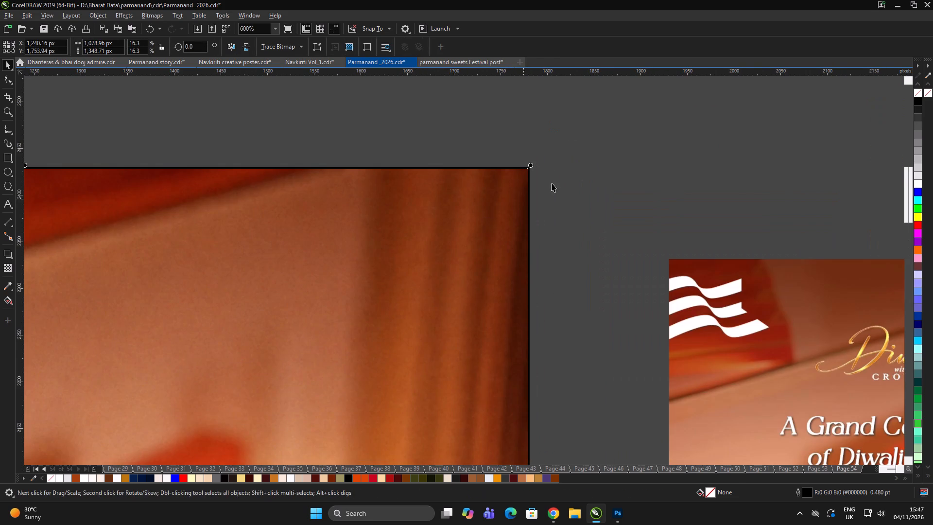
scroll(553, 177, up, 2)
drag(458, 139, 462, 134)
scroll(484, 137, down, 7)
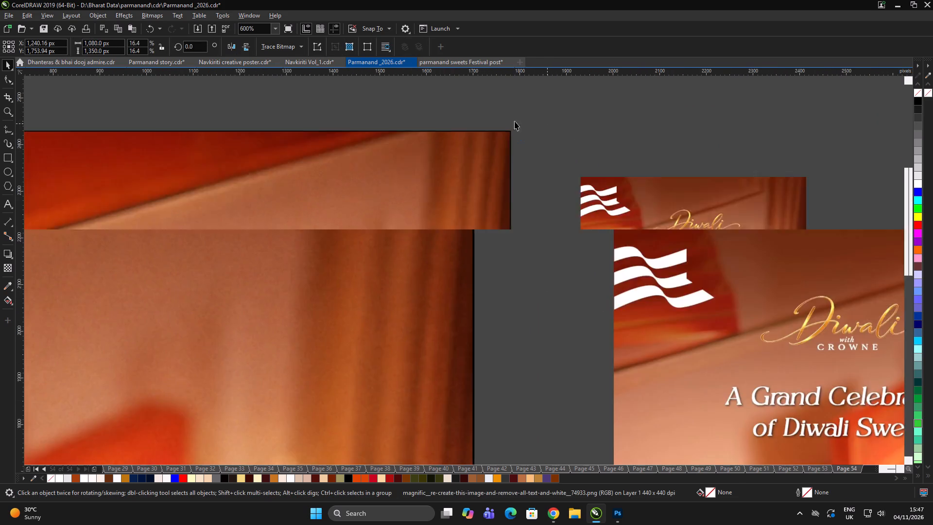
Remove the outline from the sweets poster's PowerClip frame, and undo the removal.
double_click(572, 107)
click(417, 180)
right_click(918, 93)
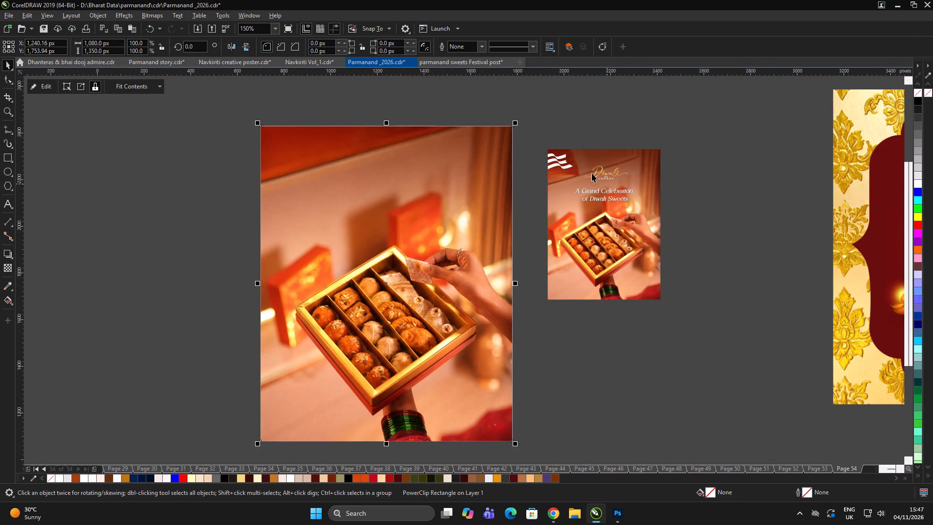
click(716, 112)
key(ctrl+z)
Duplicate the sweets box PowerClip frame toward the left of the page.
double_click(717, 119)
click(415, 227)
drag(427, 194, 179, 175)
shift+right_click(179, 175)
click(292, 161)
click(345, 169)
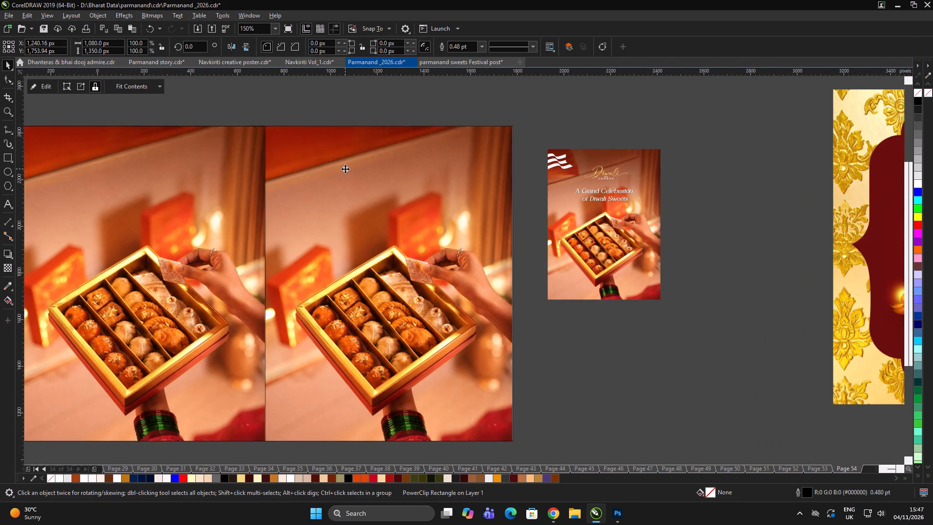
Remove the outline from the original sweets box PowerClip frame on the page.
scroll(438, 120, up, 3)
right_click(922, 93)
double_click(823, 175)
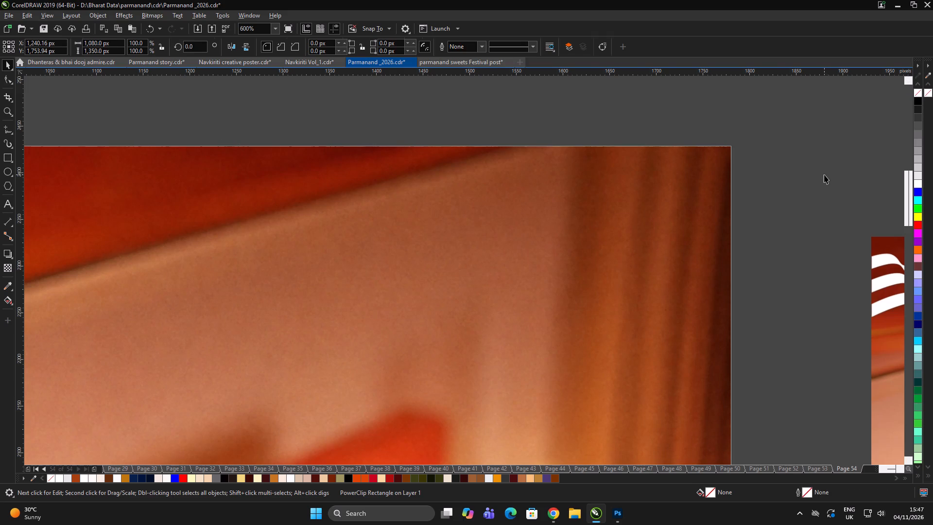
scroll(725, 145, up, 2)
scroll(678, 135, down, 12)
double_click(692, 124)
Extract and delete the image from the duplicate frame, and convert the empty PowerClip into a plain rectangle.
click(297, 174)
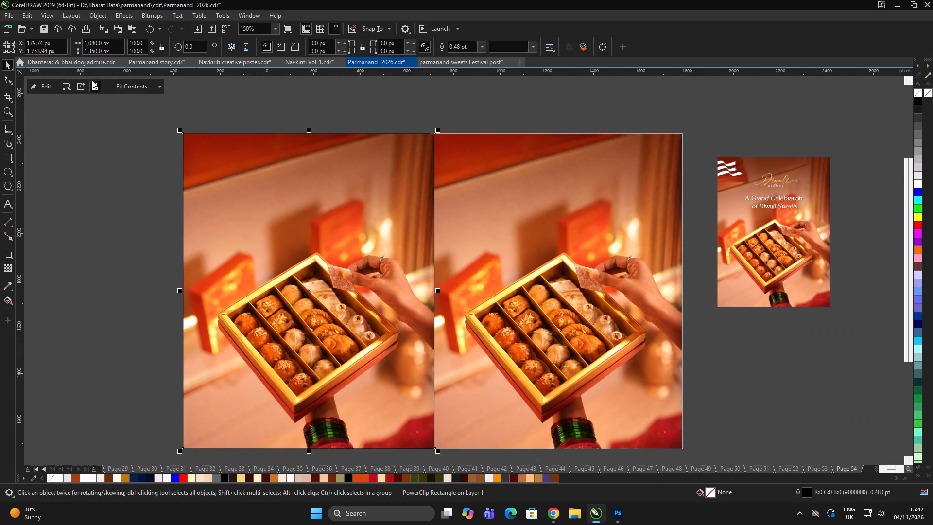
click(82, 87)
key(Delete)
click(42, 218)
click(317, 210)
right_click(309, 186)
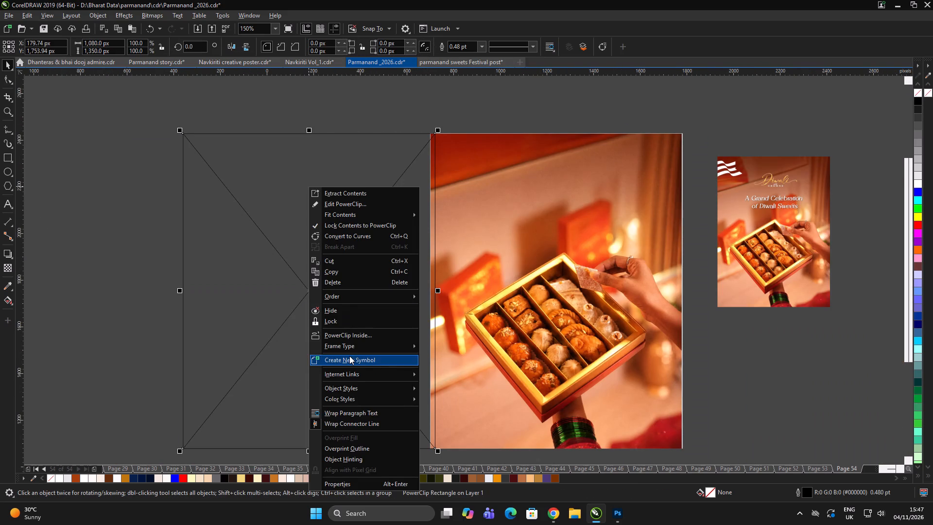
click(450, 369)
click(153, 263)
click(155, 262)
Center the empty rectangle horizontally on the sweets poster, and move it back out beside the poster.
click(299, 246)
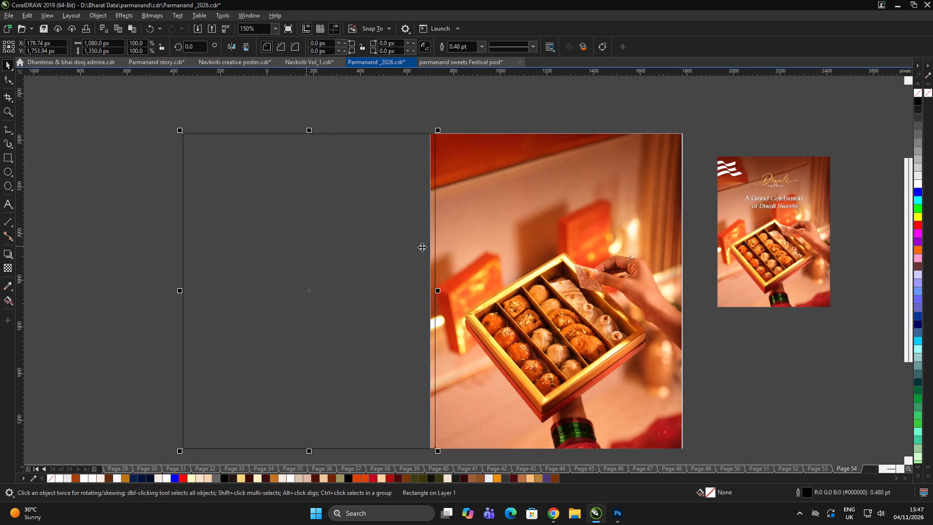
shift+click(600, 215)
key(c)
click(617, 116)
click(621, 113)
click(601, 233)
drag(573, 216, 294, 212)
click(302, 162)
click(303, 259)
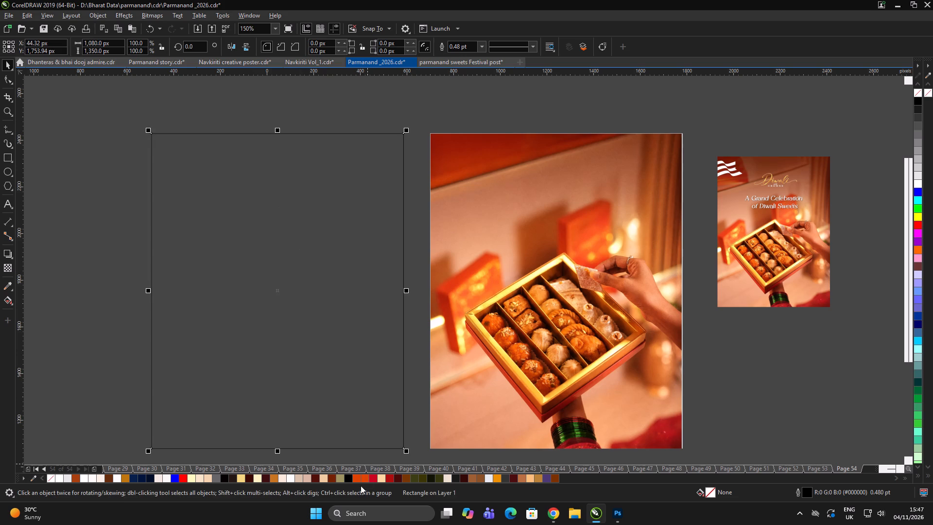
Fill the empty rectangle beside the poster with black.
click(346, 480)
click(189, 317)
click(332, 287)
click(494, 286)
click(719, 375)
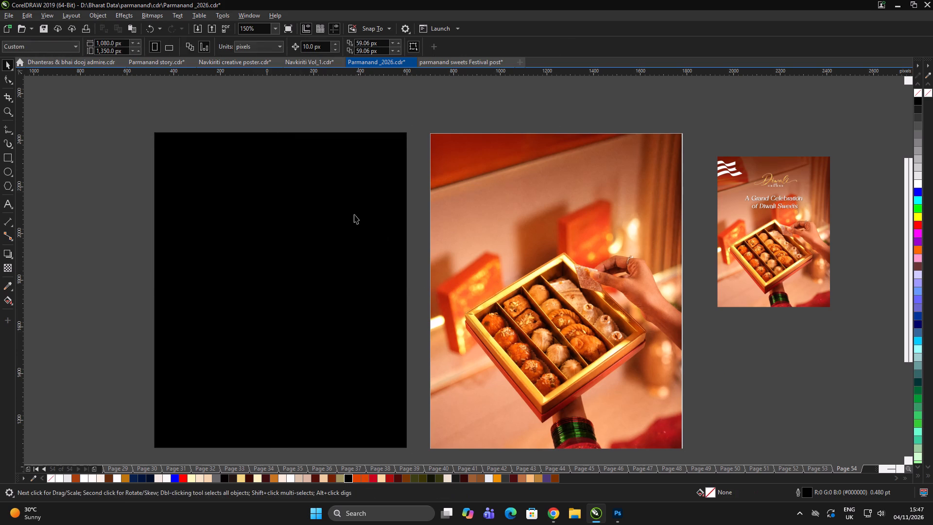
Fill the rectangle with the dark brown #4E1607 sampled from the edge of the Diwali sweets reference image.
click(354, 214)
click(10, 287)
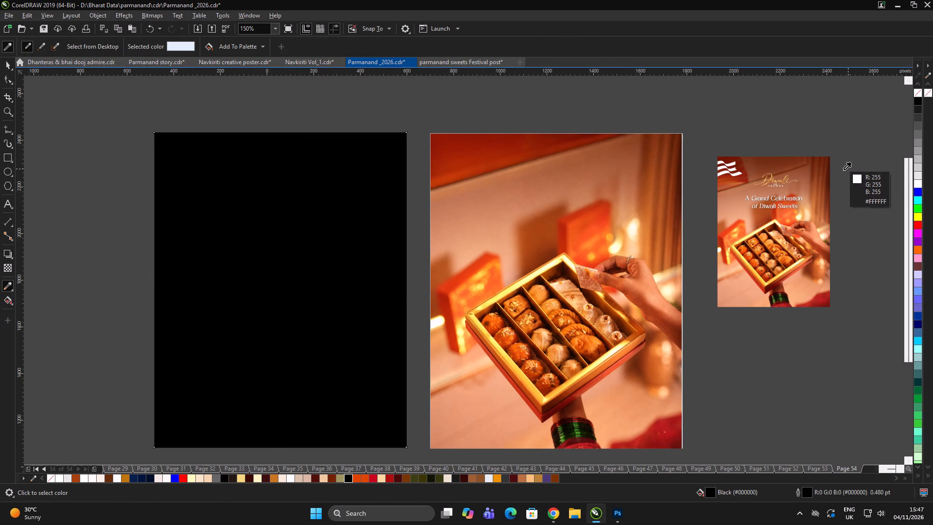
click(829, 177)
click(301, 214)
key(space)
click(540, 139)
Remove the dark brown rectangle's outline and center it horizontally over the sweets poster.
click(327, 229)
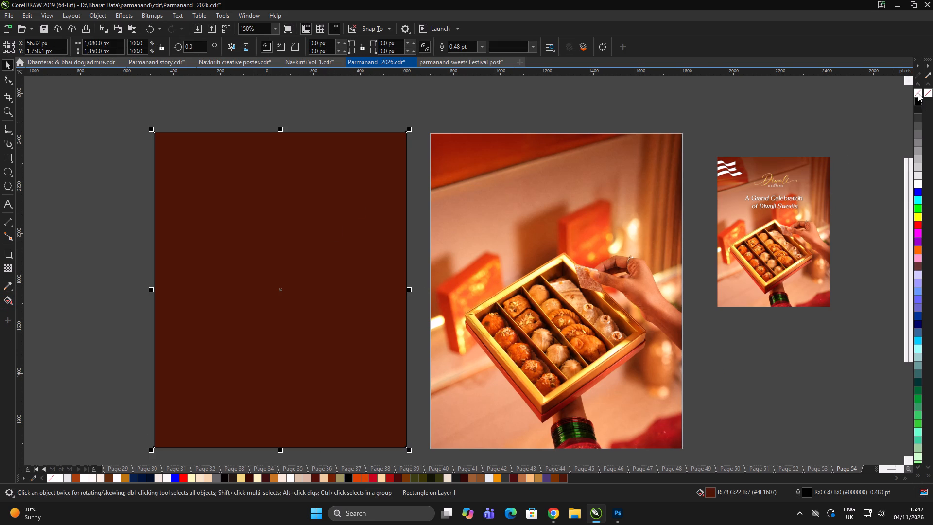
right_click(918, 92)
click(701, 82)
drag(702, 82, 677, 99)
click(264, 258)
shift+click(514, 216)
key(c)
double_click(707, 99)
Apply a linear transparency to the brown rectangle, fading from solid at the poster's top to clear near its middle.
click(579, 199)
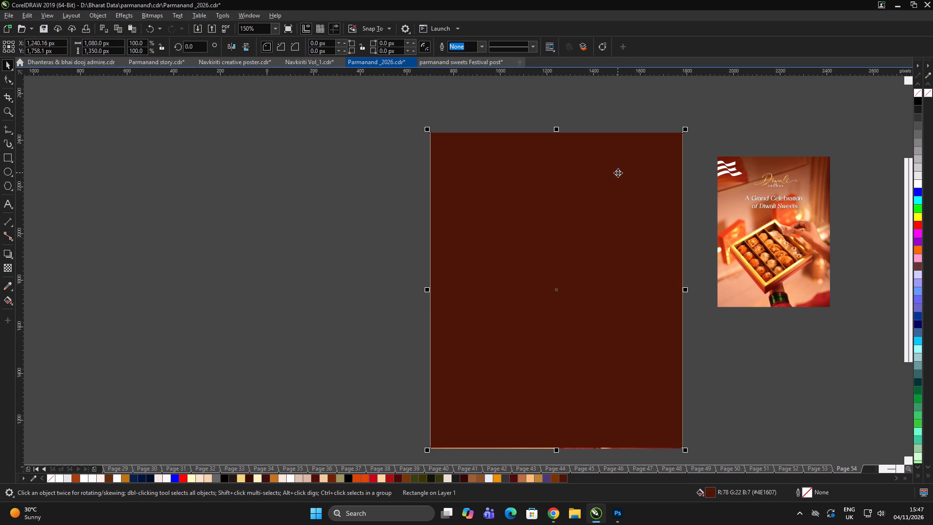
click(5, 267)
drag(560, 111, 570, 288)
scroll(578, 147, up, 1)
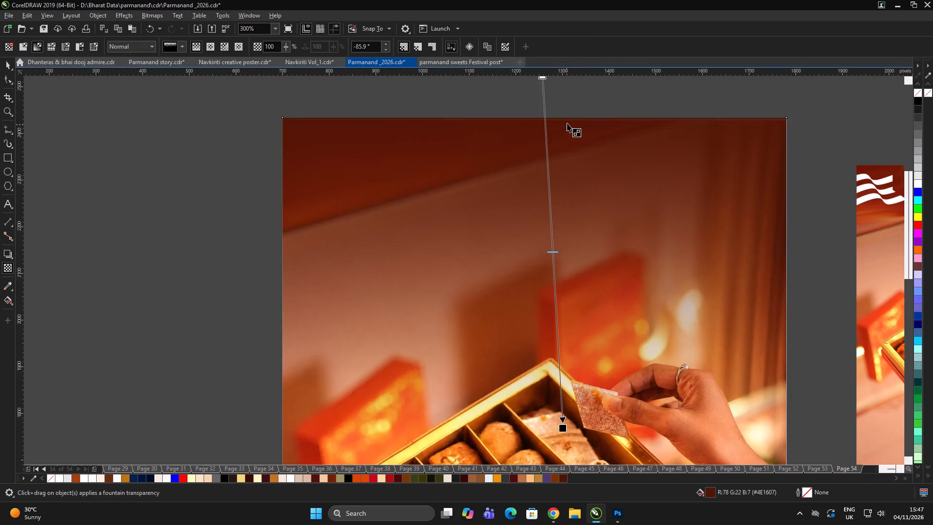
scroll(386, 175, down, 2)
drag(429, 239, 424, 230)
scroll(435, 152, up, 1)
key(space)
click(468, 200)
click(588, 130)
drag(589, 129, 585, 141)
scroll(507, 203, up, 2)
Move the brown gradient rectangle about 440 px horizontally so it overhangs the poster's left edge.
click(502, 181)
scroll(536, 142, down, 2)
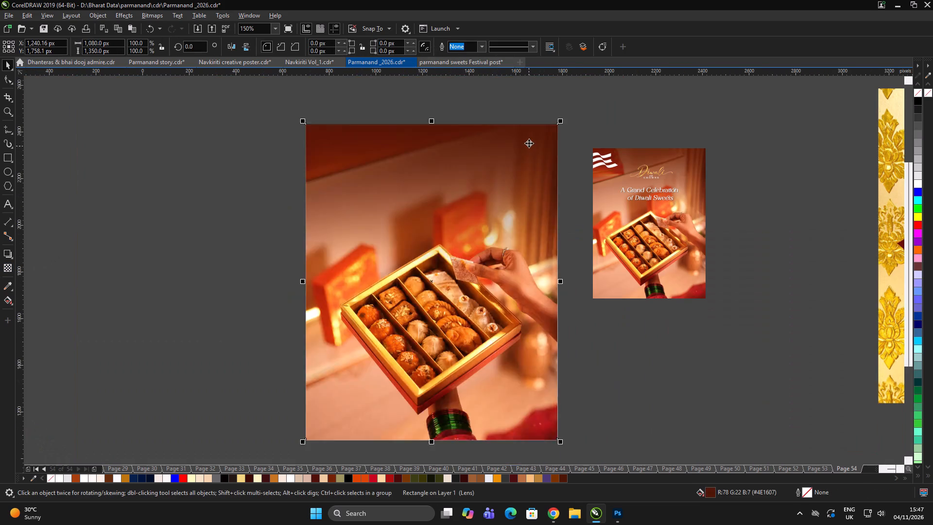
drag(529, 143, 426, 139)
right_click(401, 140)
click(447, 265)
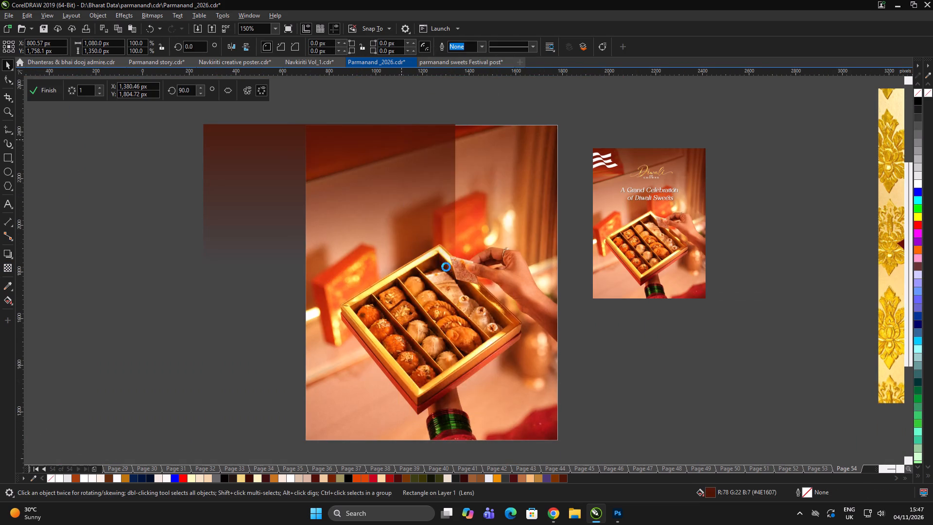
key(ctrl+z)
PowerClip the brown gradient rectangle inside the sweets poster frame.
click(771, 294)
click(768, 292)
click(365, 171)
right_click(376, 164)
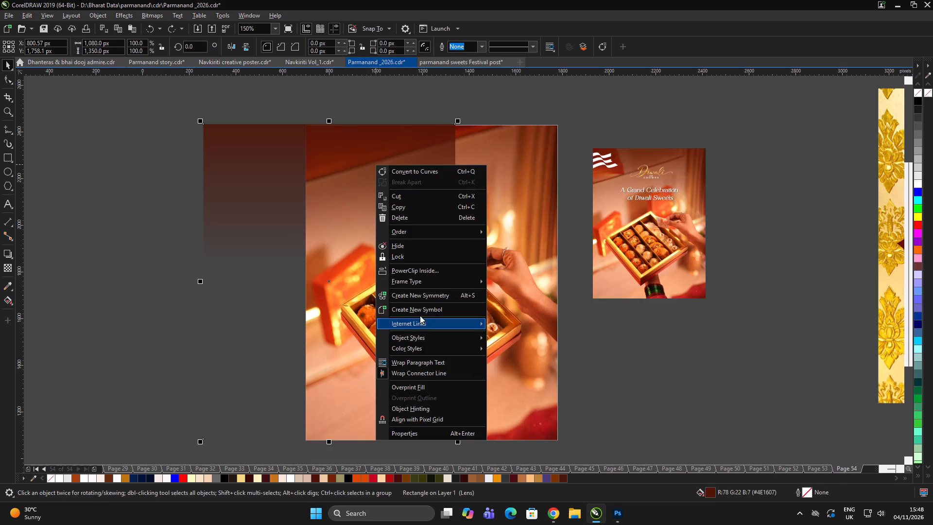
click(420, 268)
click(541, 217)
click(677, 378)
click(402, 196)
click(693, 389)
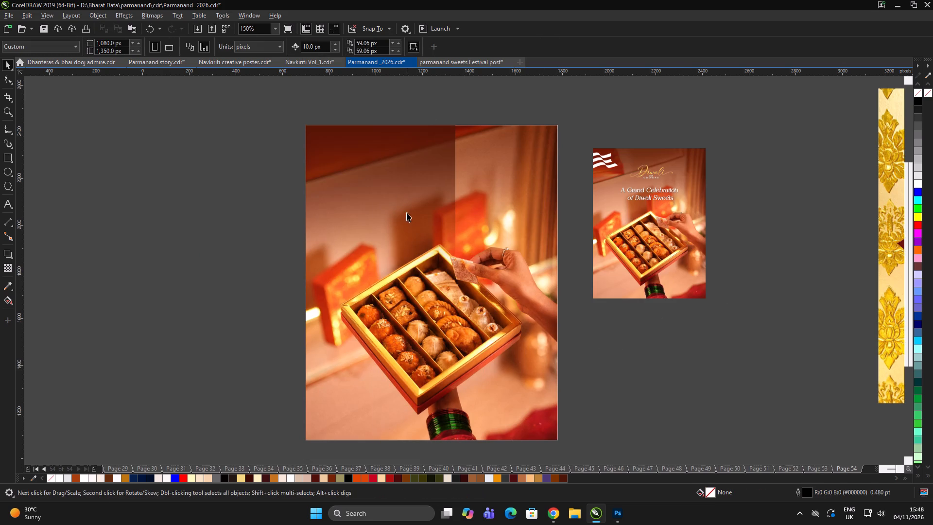
Center the clipped gradient rectangle over the sweets poster so it spans the full width.
alt+click(405, 212)
key(p)
double_click(671, 386)
click(674, 380)
click(426, 172)
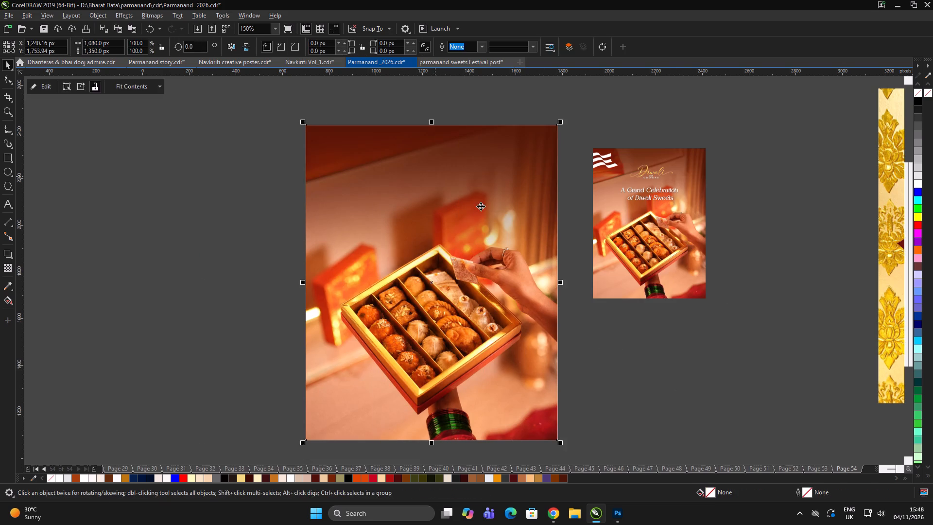
double_click(696, 389)
double_click(697, 383)
Copy the contact number and address strip from the bottom of the festive specials poster on Page 51.
key(Page_Up)
scroll(401, 259, down, 2)
click(589, 332)
scroll(495, 330, up, 2)
click(527, 331)
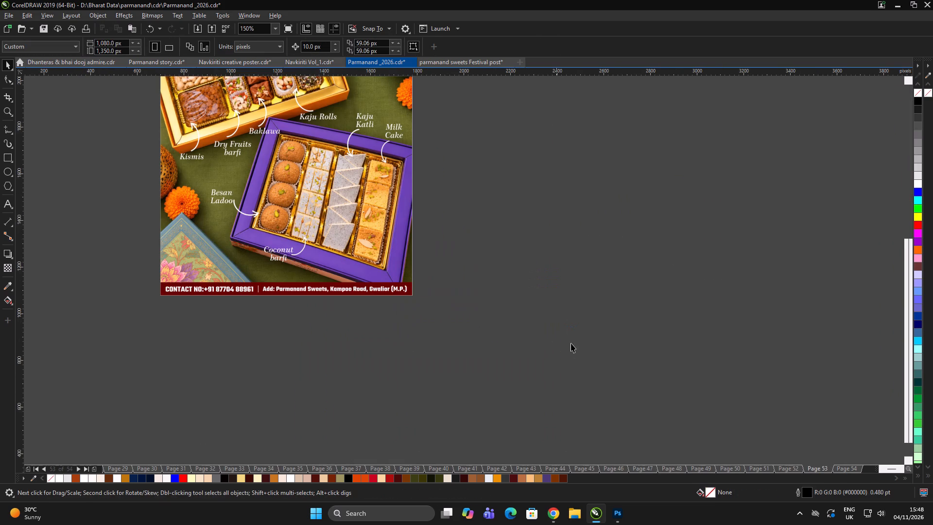
drag(569, 343, 117, 270)
click(299, 288)
double_click(575, 287)
key(Page_Up)
key(Page_Up)
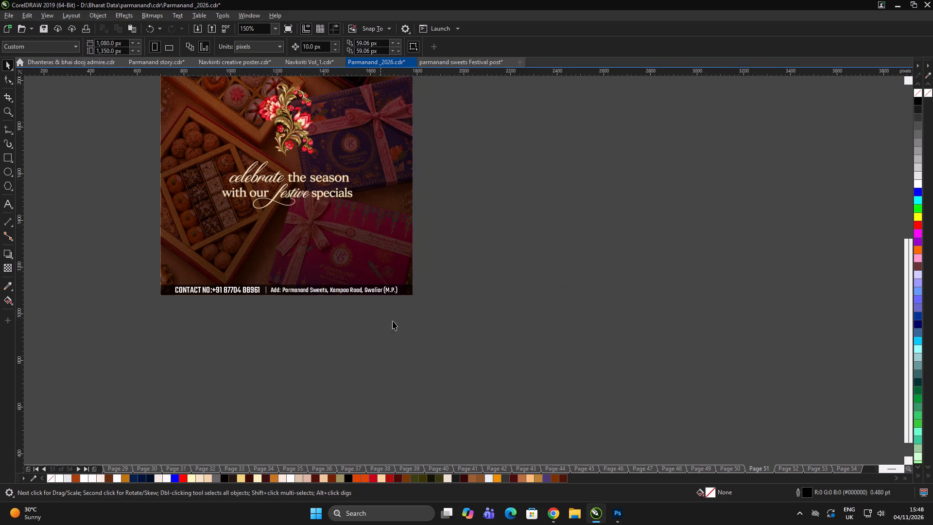
drag(589, 323, 35, 232)
key(ctrl+c)
click(577, 380)
click(567, 377)
Paste the contact and address strip onto the Diwali sweets poster on Page 54.
click(851, 470)
click(570, 344)
key(ctrl+v)
click(588, 339)
key(ctrl+u)
scroll(546, 340, down, 1)
double_click(549, 345)
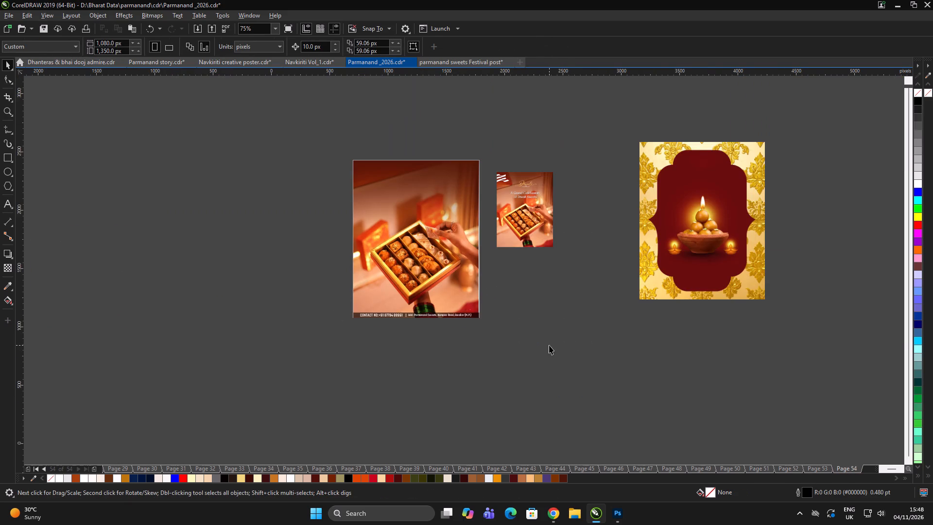
double_click(645, 319)
Copy the white Parmanand Sweets logo from the top of the festive specials poster on Page 51.
scroll(504, 165, up, 2)
double_click(518, 135)
key(Page_Up)
scroll(514, 158, down, 1)
double_click(514, 144)
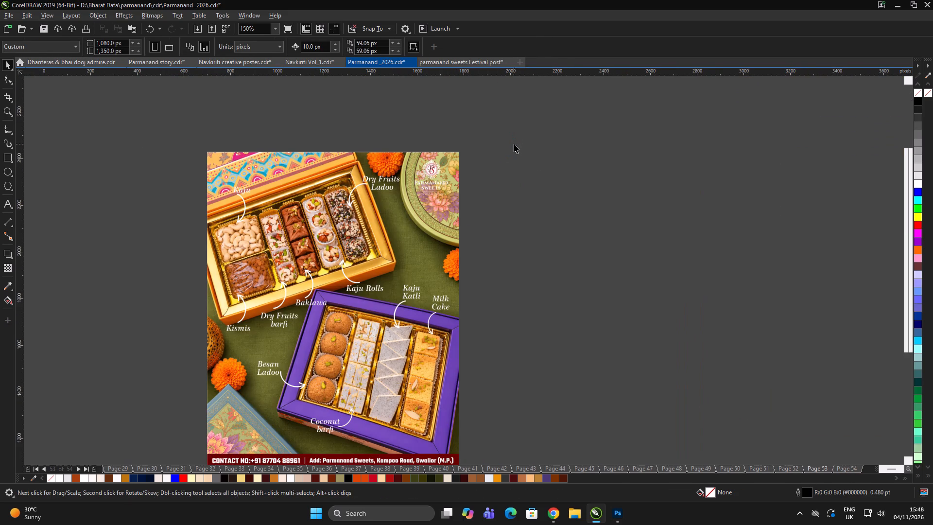
double_click(536, 146)
key(Page_Up)
key(Page_Up)
drag(557, 129, 147, 241)
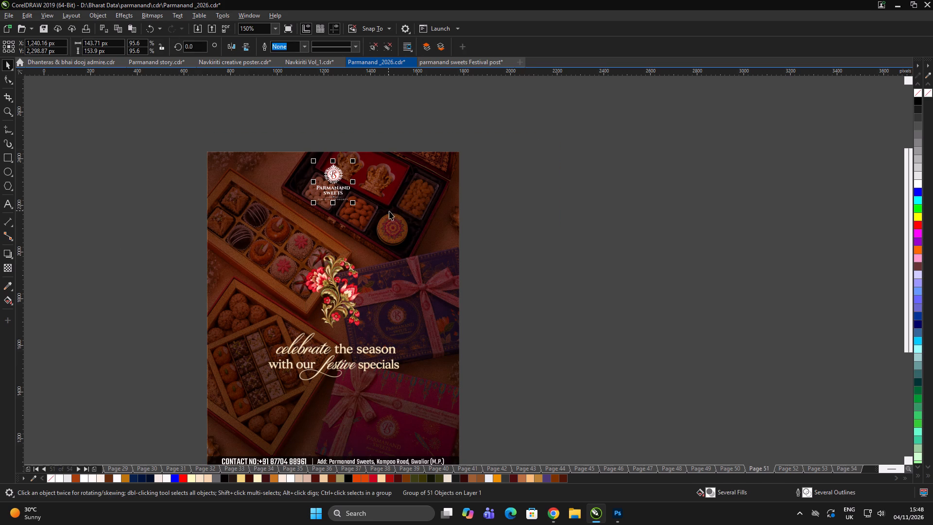
key(ctrl+c)
Paste the Parmanand Sweets logo at the top center of the Diwali sweets poster on Page 54.
triple_click(567, 202)
key(Page_Down)
key(Page_Down)
double_click(573, 198)
key(Page_Down)
key(Page_Down)
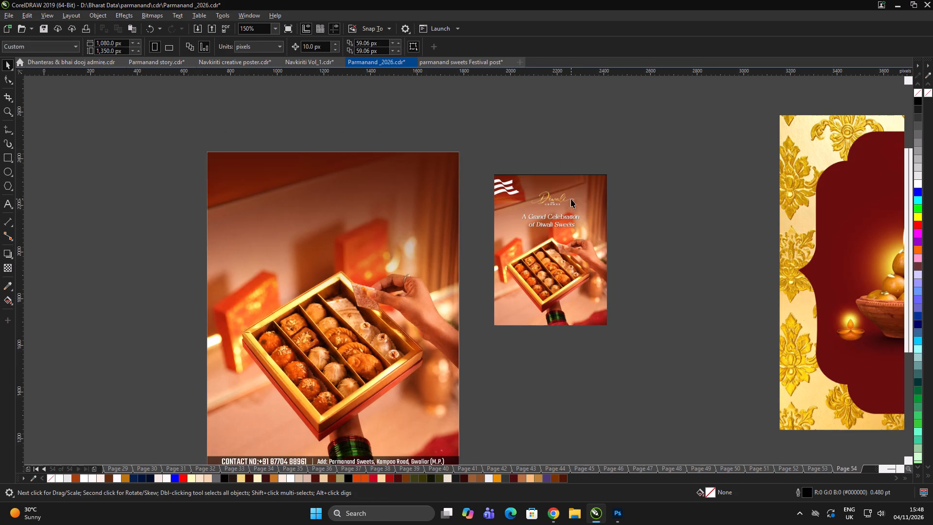
click(526, 330)
click(553, 360)
key(ctrl+v)
click(580, 398)
click(582, 393)
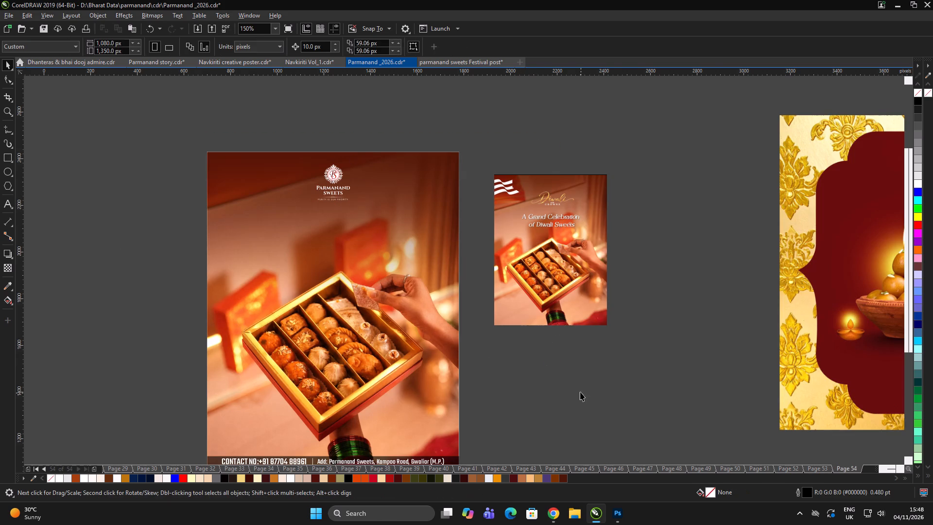
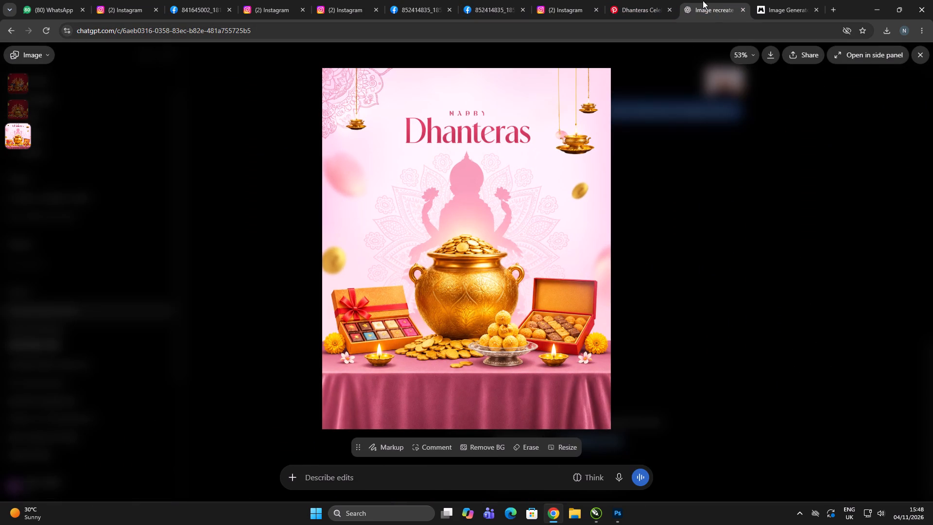
text(zoom out kr do)
key(BackSpace)
key(BackSpace)
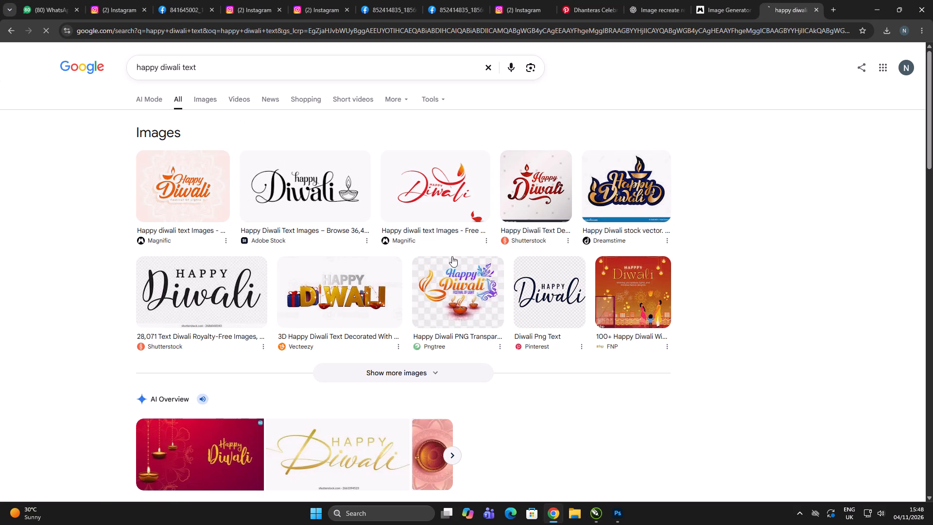
scroll(213, 193, down, 6)
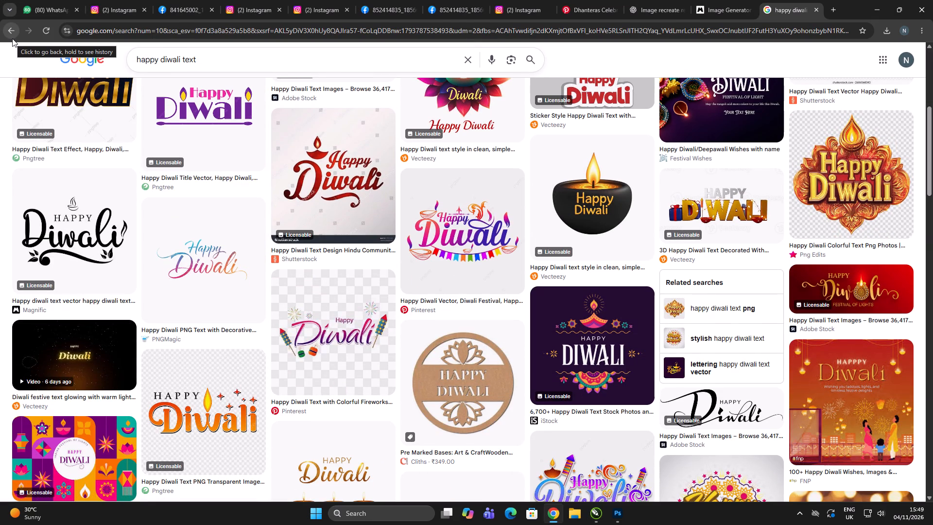
click(12, 38)
scroll(477, 312, down, 3)
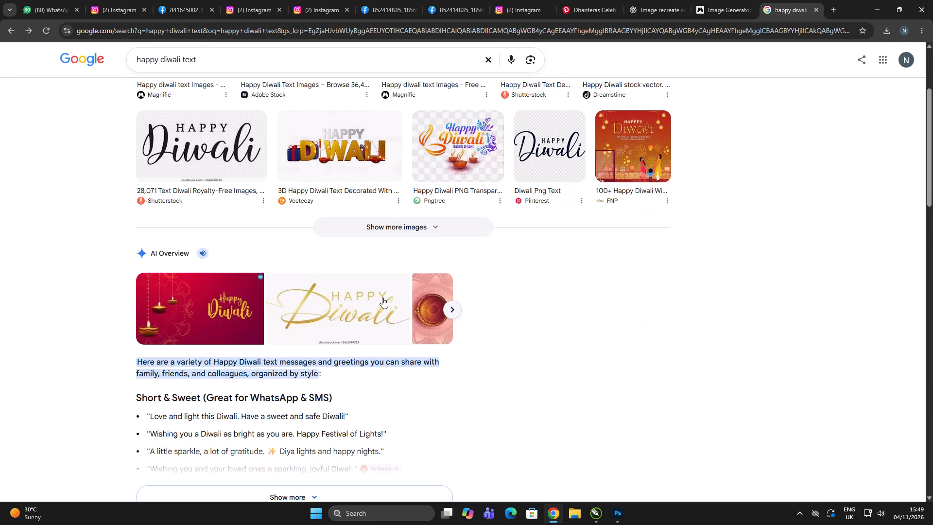
click(347, 294)
scroll(584, 279, up, 3)
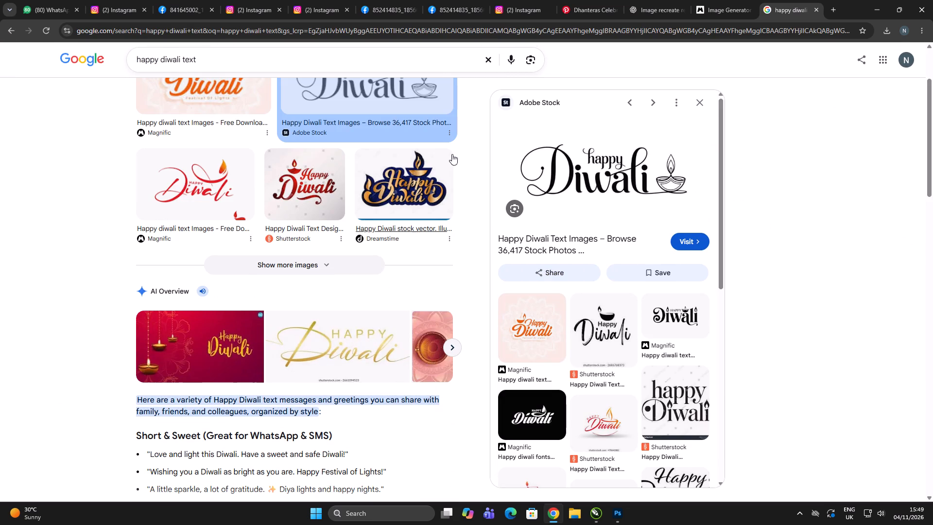
Change the Google search to "happy choti diwali text".
click(162, 60)
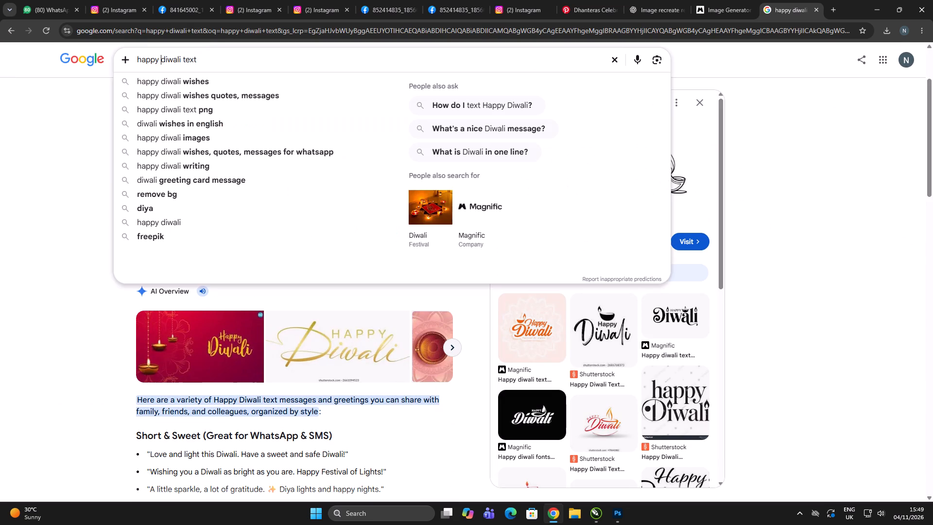
text(chotio)
key(BackSpace)
key(BackSpace)
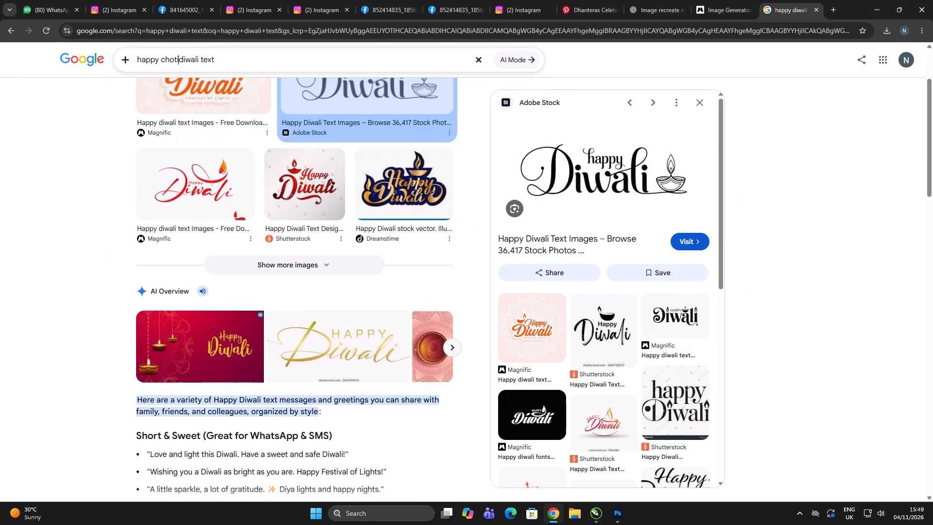
text(i)
key(space)
key(Return)
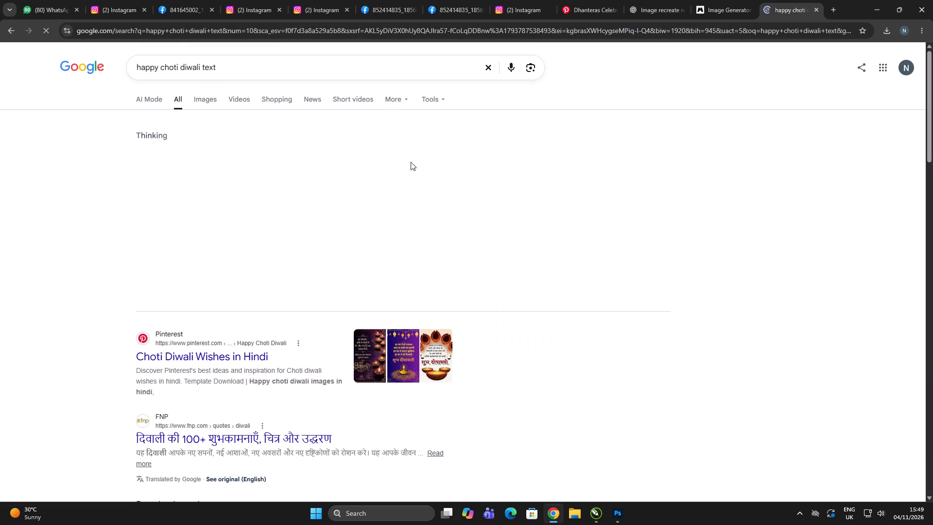
Examine the Choti Diwali image results for heading wording and lettering styles.
click(202, 95)
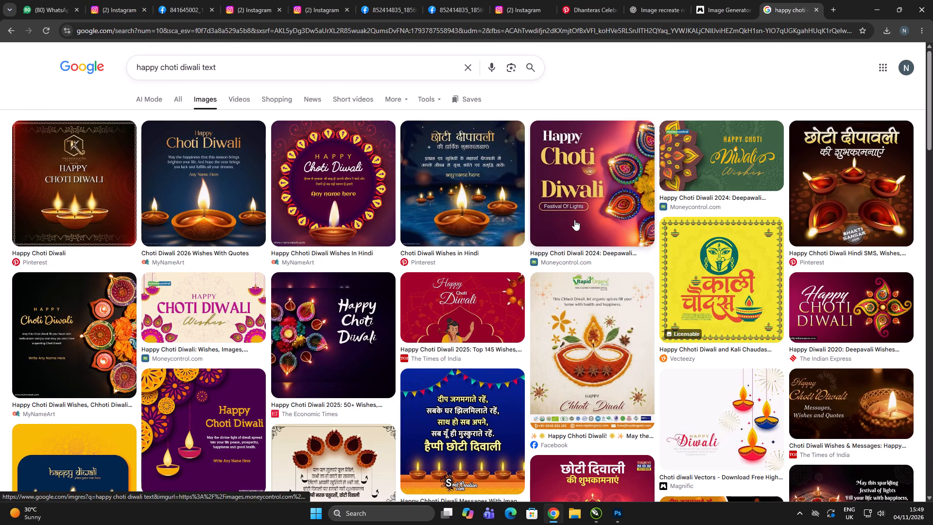
scroll(378, 135, down, 2)
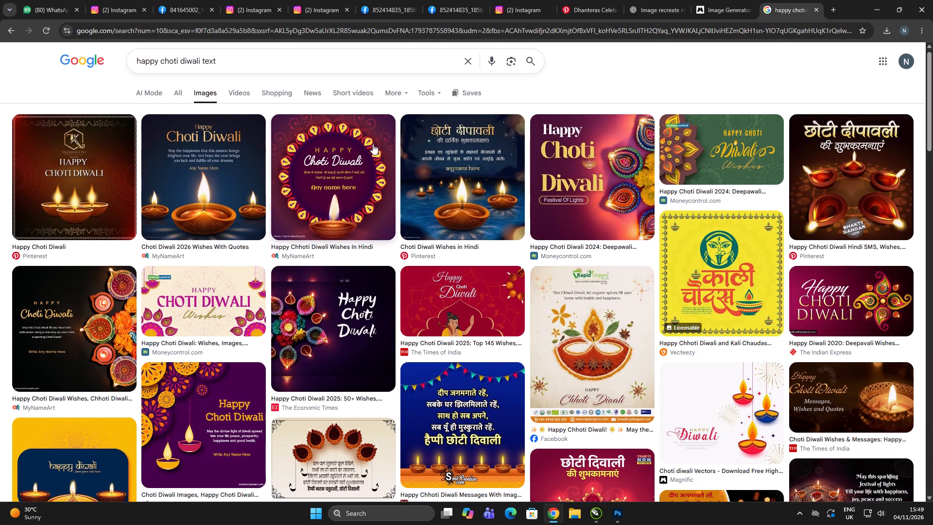
scroll(373, 144, down, 1)
scroll(437, 212, down, 3)
scroll(480, 202, down, 2)
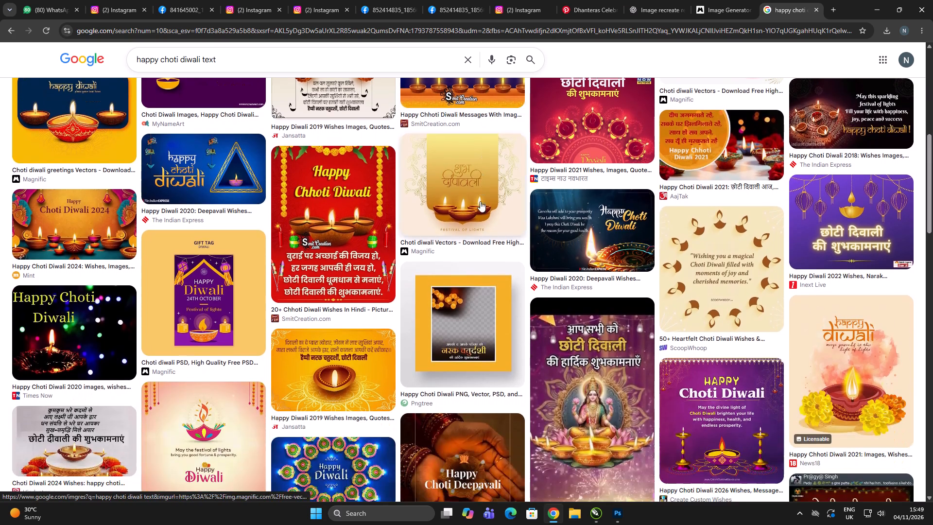
scroll(487, 192, down, 6)
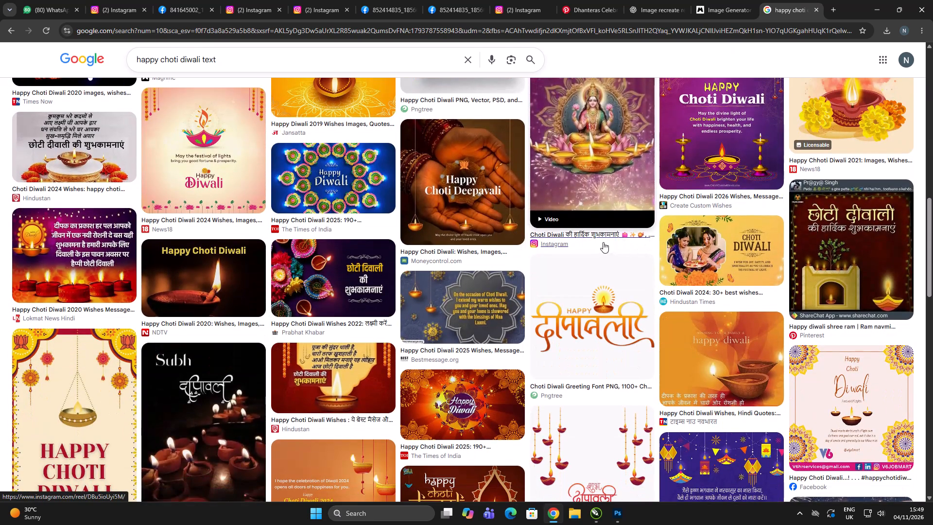
scroll(602, 232, up, 11)
Add the artistic text "choti diwali" below the logo on the sweets poster on Page 54 in CorelDRAW.
key(alt+Tab)
double_click(505, 280)
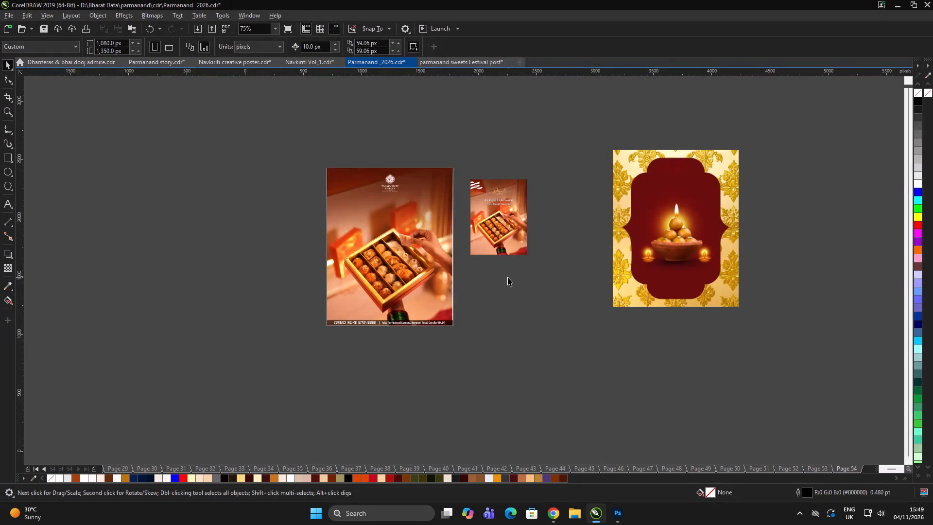
scroll(400, 207, up, 2)
key(F8)
click(334, 224)
text(happ)
key(BackSpace)
key(BackSpace)
key(BackSpace)
key(BackSpace)
key(BackSpace)
text(choti diwali)
Change the case of the whole "choti diwali" text to Title Case.
key(ctrl+a)
key(shift+F3)
key(Down)
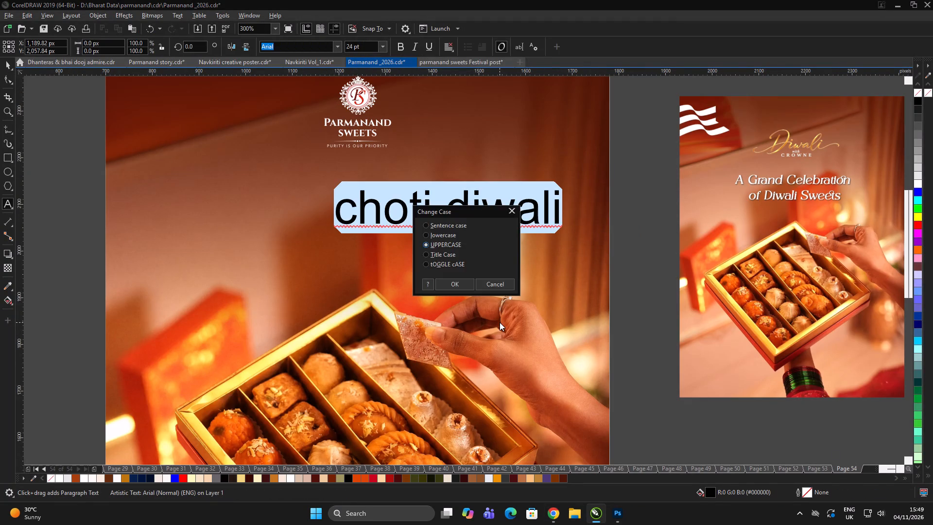
key(Down)
key(Down)
key(Return)
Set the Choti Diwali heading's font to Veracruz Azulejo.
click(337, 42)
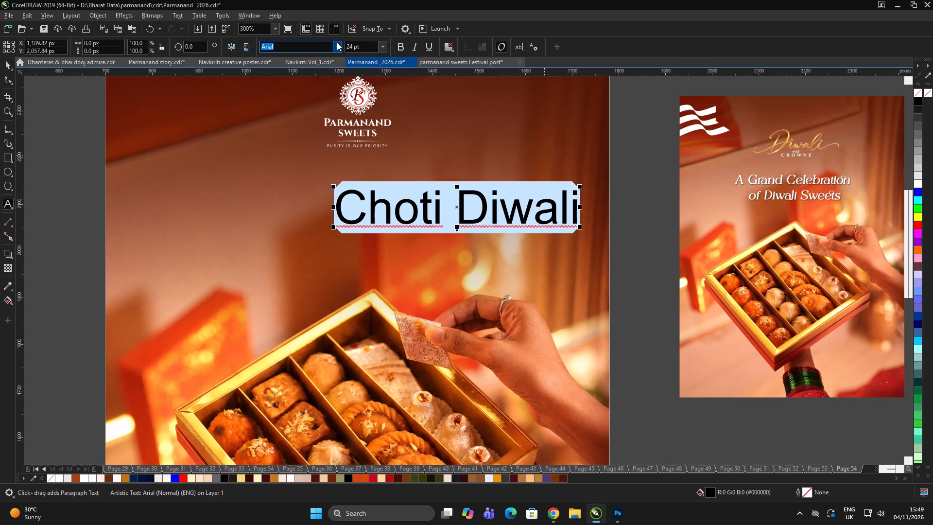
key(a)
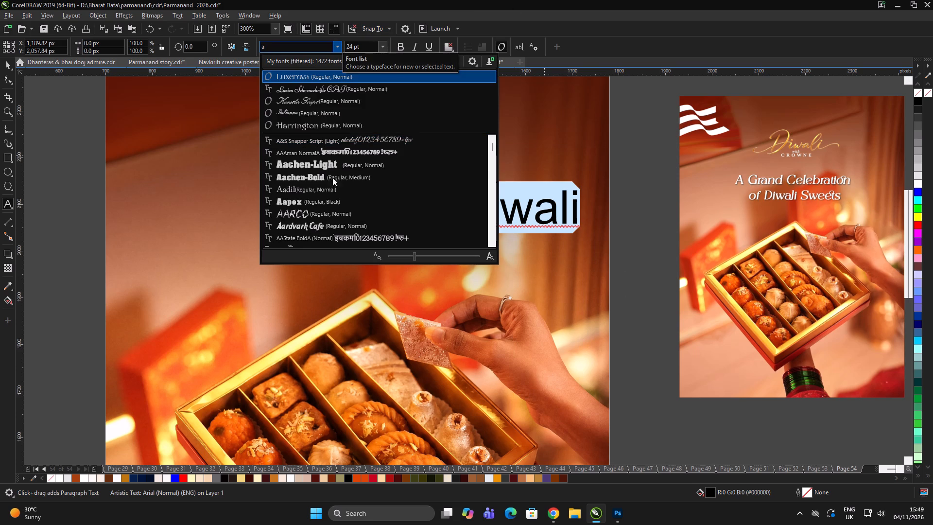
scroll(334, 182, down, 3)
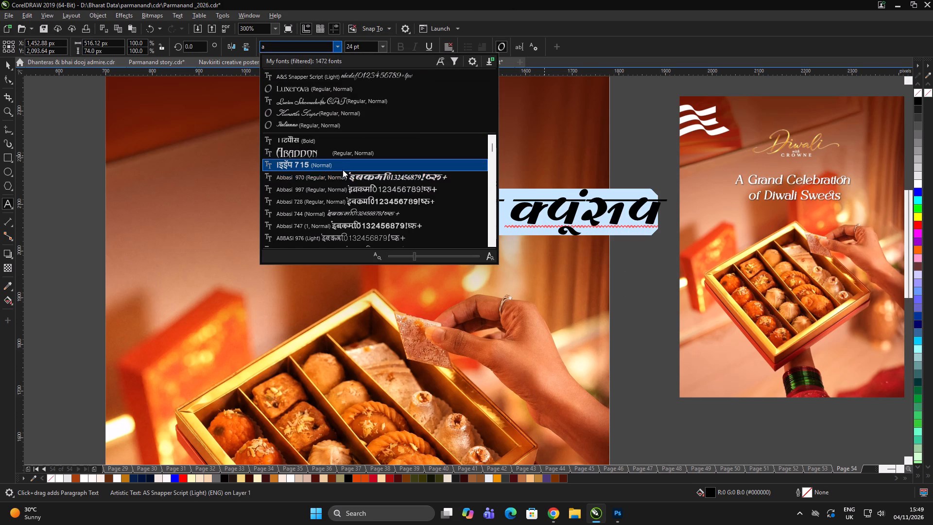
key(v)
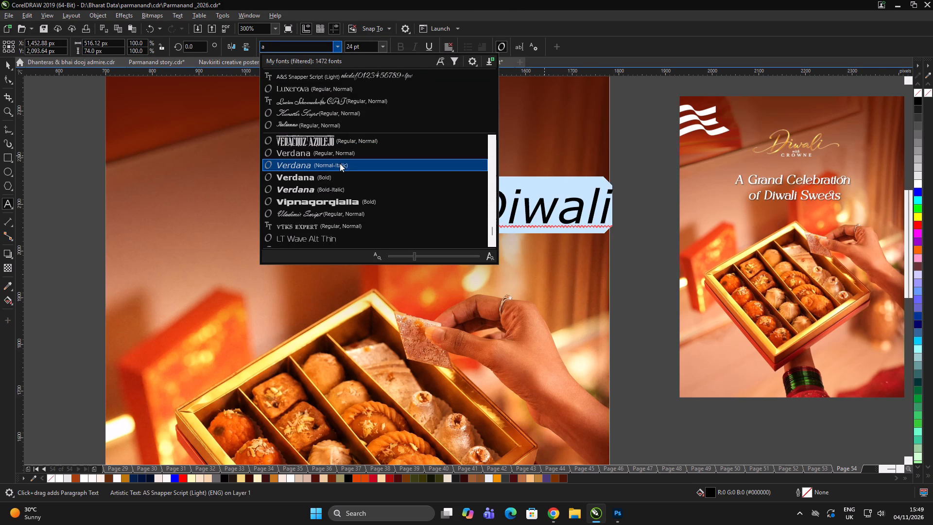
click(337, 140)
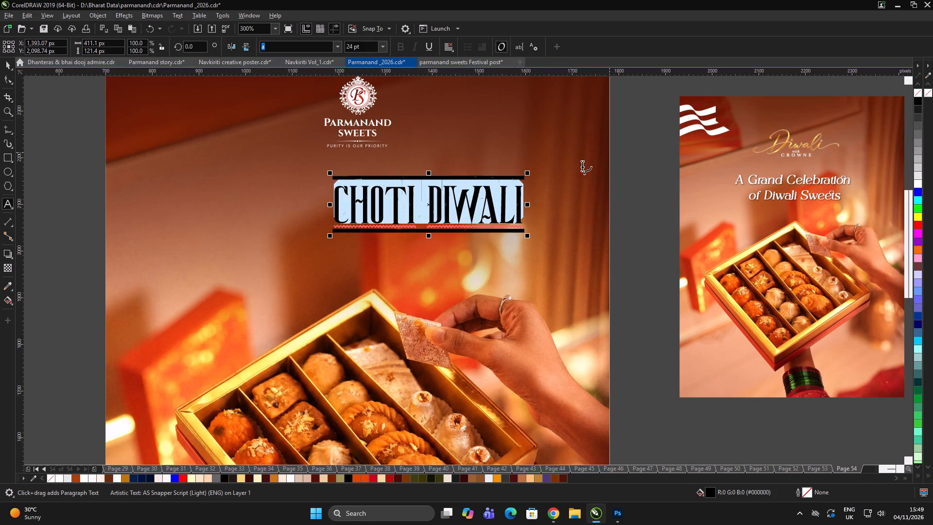
Center the Choti Diwali heading horizontally on the sweets poster.
click(8, 67)
shift+click(536, 296)
key(c)
click(656, 253)
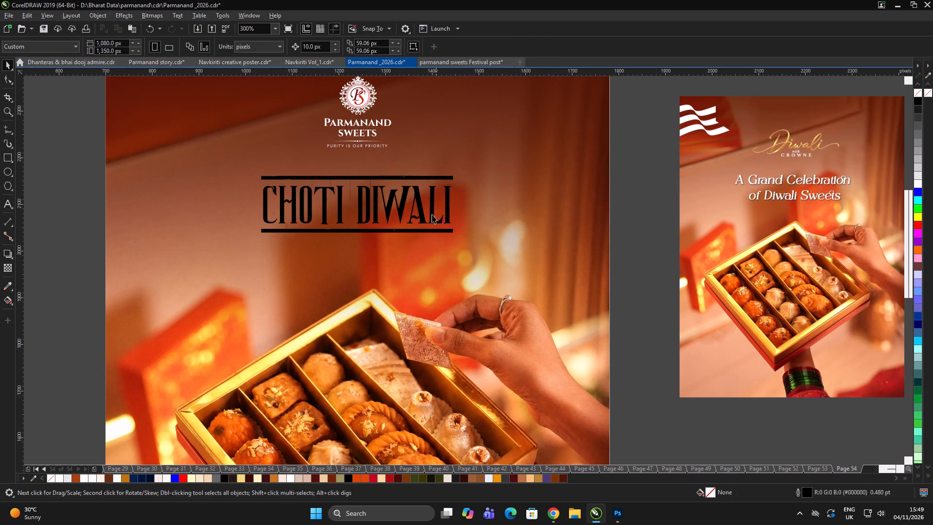
Change the Choti Diwali heading's font to the plain Veracruz typeface.
click(428, 213)
scroll(423, 201, up, 3)
click(407, 206)
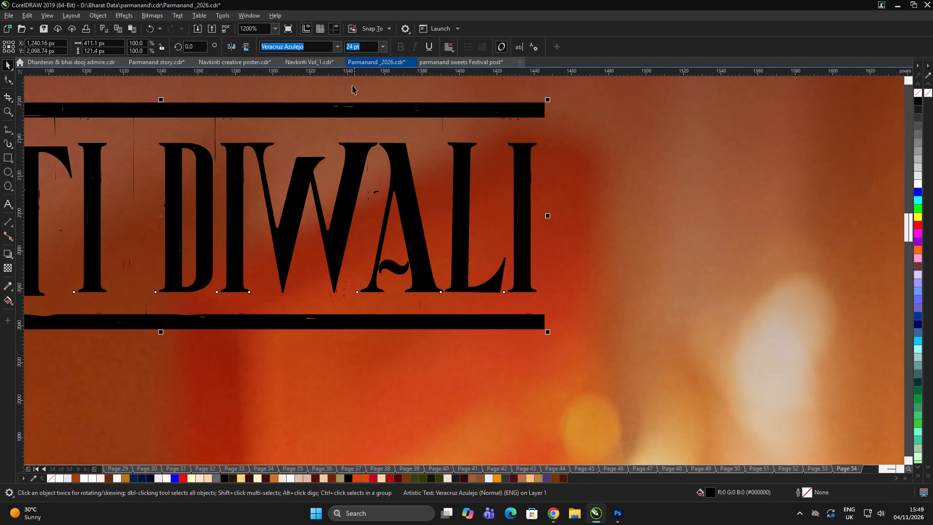
click(336, 47)
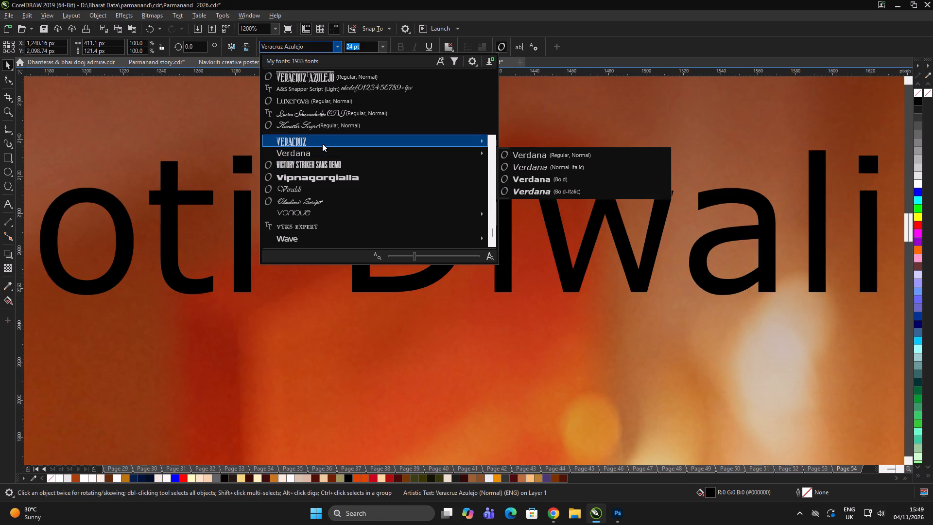
click(551, 143)
Fill the Choti Diwali heading with white.
scroll(489, 176, down, 3)
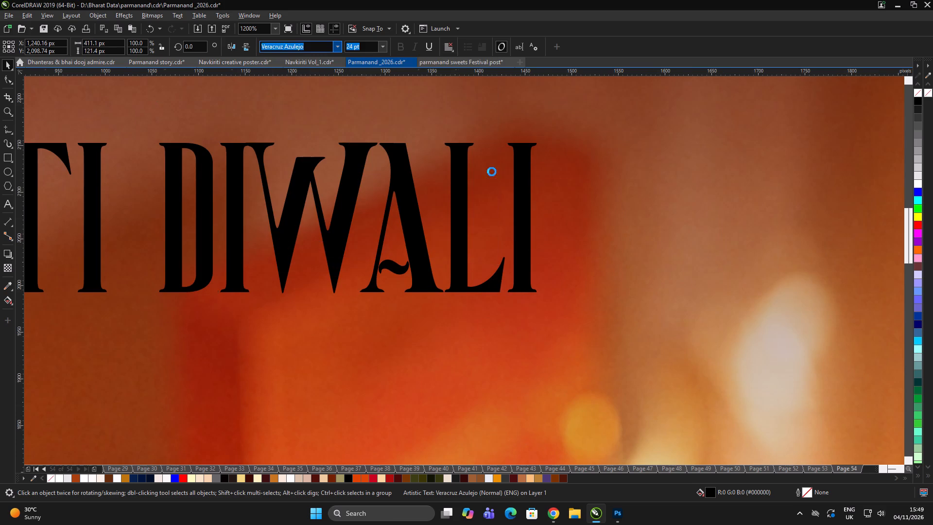
click(920, 182)
Move the Choti Diwali heading down about 46 px and reduce its height to about 75 px.
scroll(473, 175, down, 1)
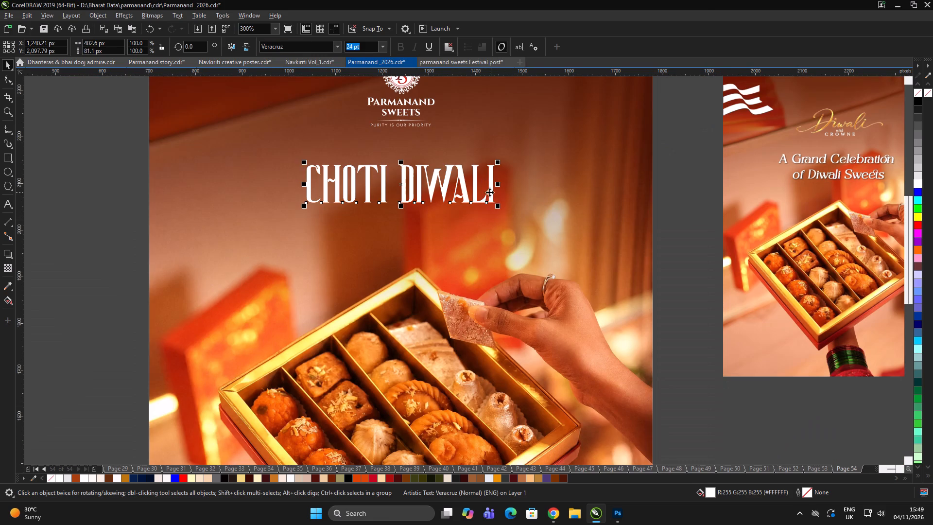
drag(491, 184, 494, 205)
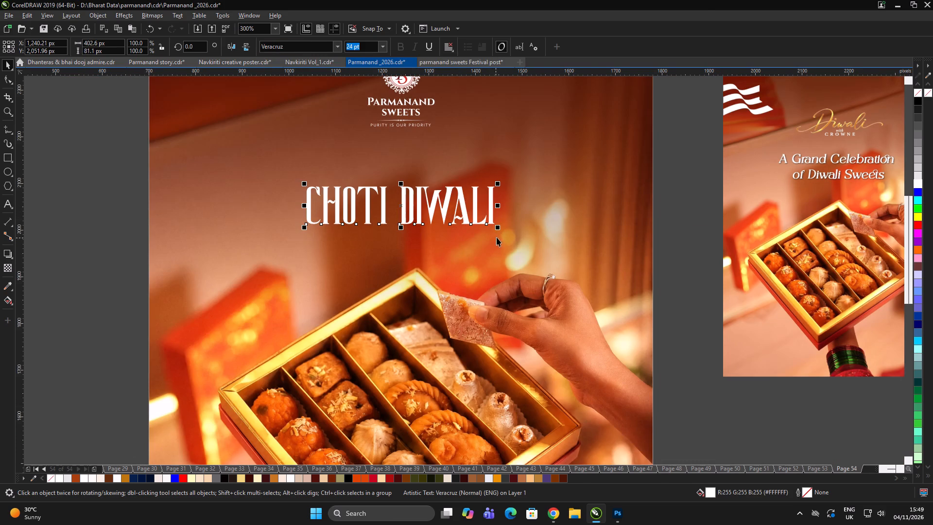
click(400, 227)
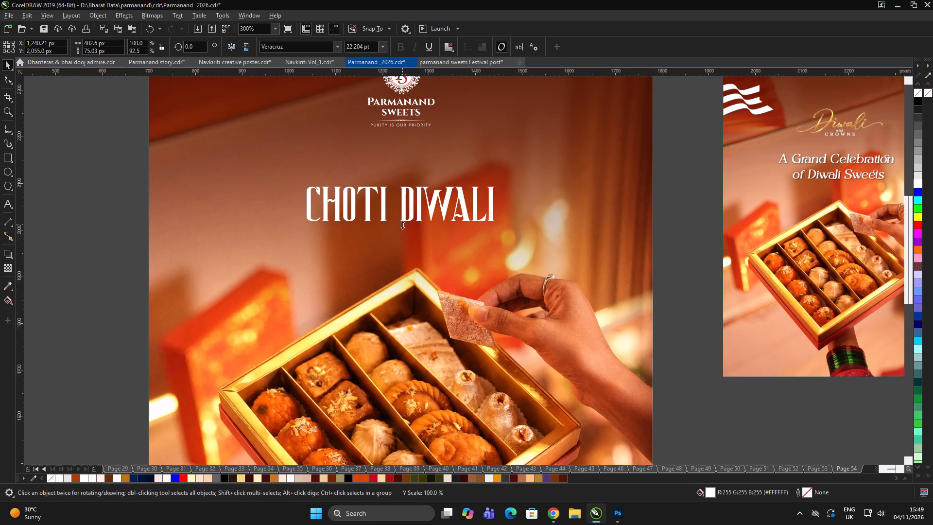
Give the Choti Diwali heading a white outline.
right_click(918, 188)
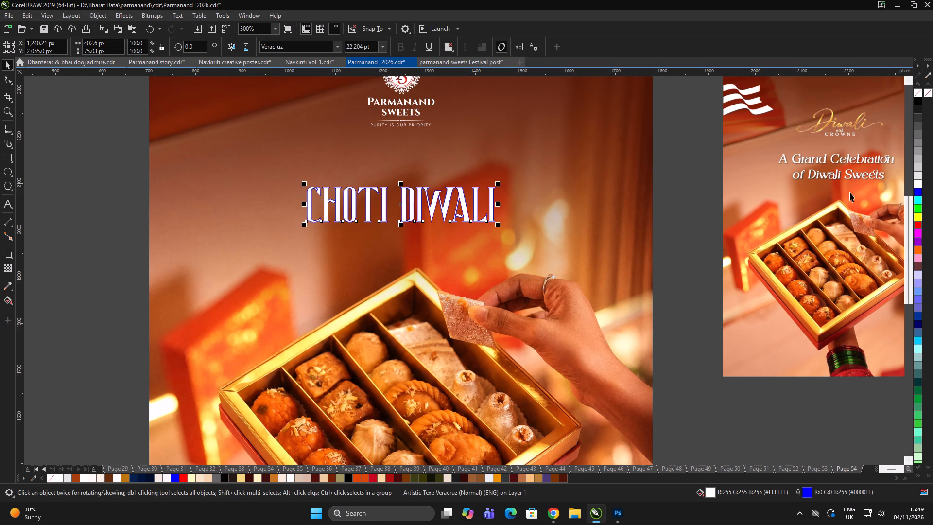
right_click(919, 182)
Widen the letter spacing of the Choti Diwali heading slightly with the Shape tool.
click(9, 77)
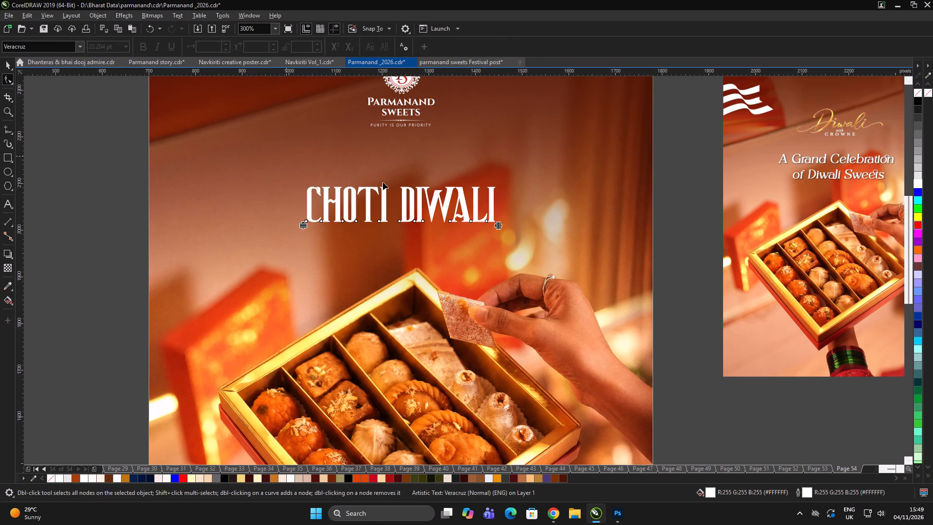
drag(500, 227, 508, 227)
key(space)
scroll(484, 224, down, 2)
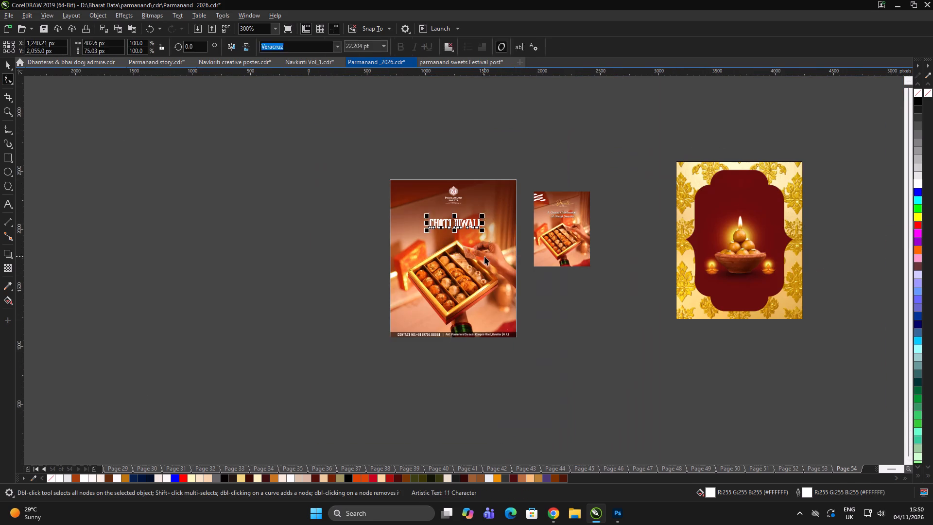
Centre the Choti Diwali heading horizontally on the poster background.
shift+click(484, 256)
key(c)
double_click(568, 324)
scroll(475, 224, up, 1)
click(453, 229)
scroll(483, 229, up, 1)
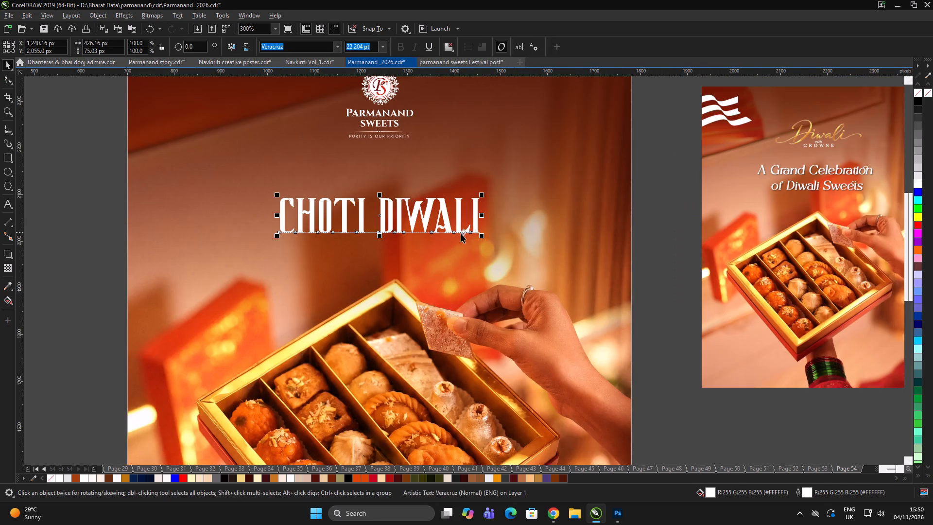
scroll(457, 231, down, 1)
Undo the centring, letter-spacing, white outline and height changes made to the Choti Diwali heading.
key(ctrl+z)
key(ctrl+z)
ctrl+double_click(615, 344)
click(619, 338)
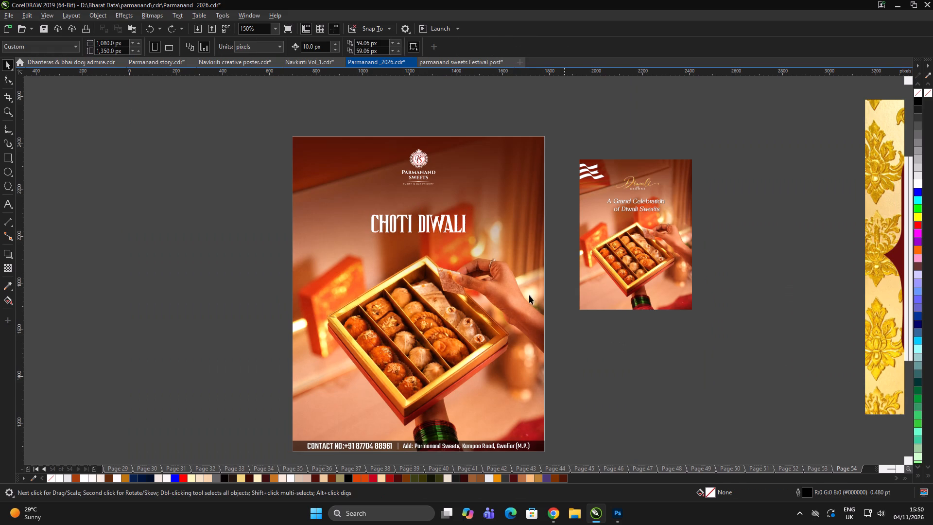
scroll(444, 222, up, 1)
click(457, 227)
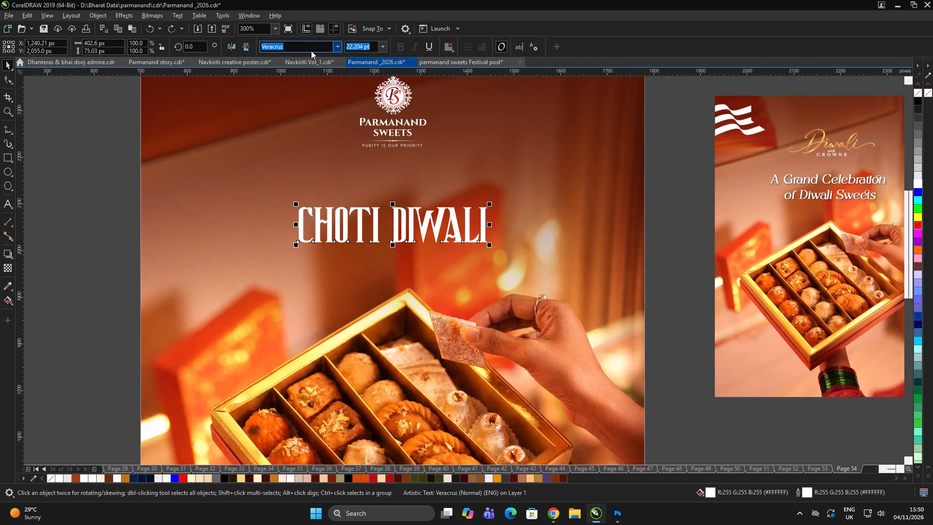
key(b)
key(Return)
click(50, 162)
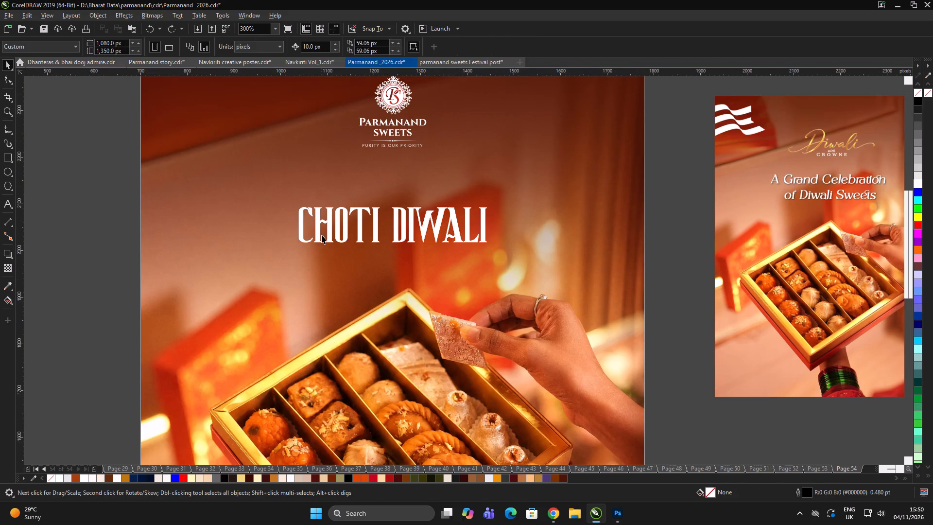
key(ctrl+z)
key(ctrl+z)
click(329, 234)
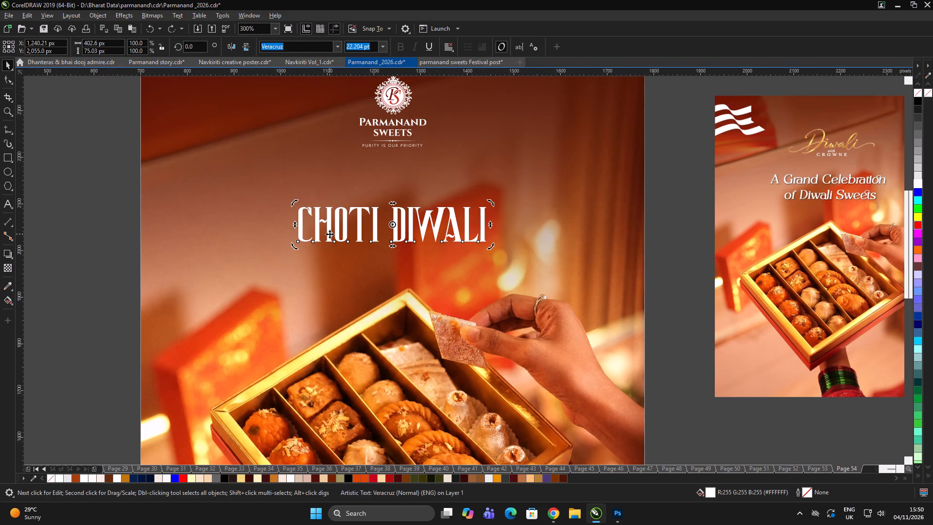
key(ctrl+z)
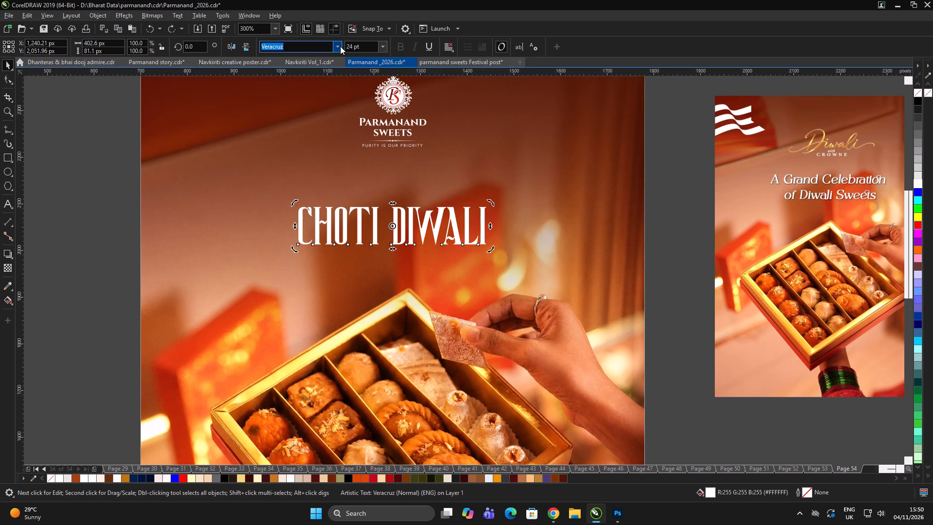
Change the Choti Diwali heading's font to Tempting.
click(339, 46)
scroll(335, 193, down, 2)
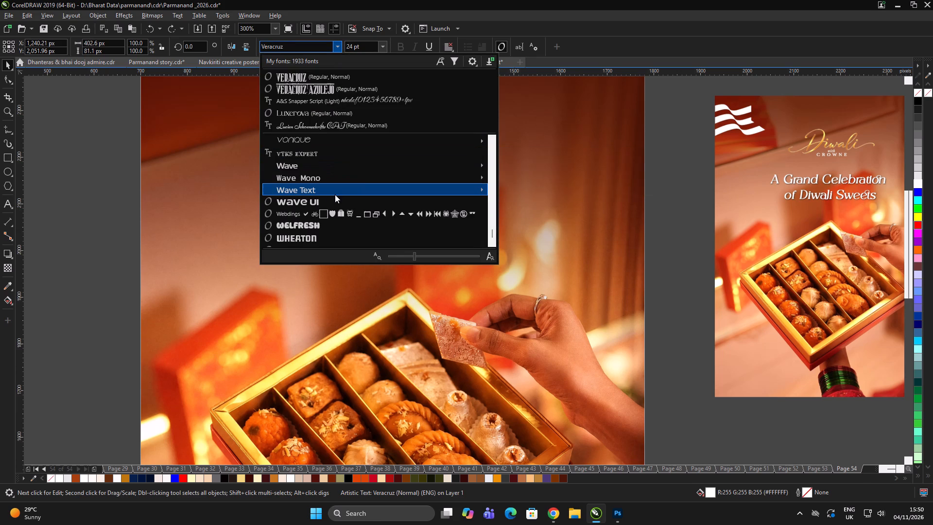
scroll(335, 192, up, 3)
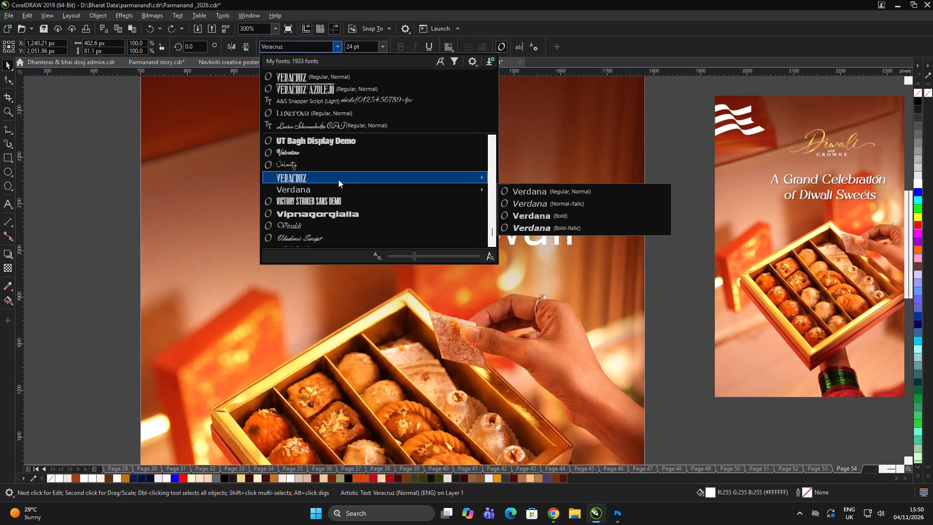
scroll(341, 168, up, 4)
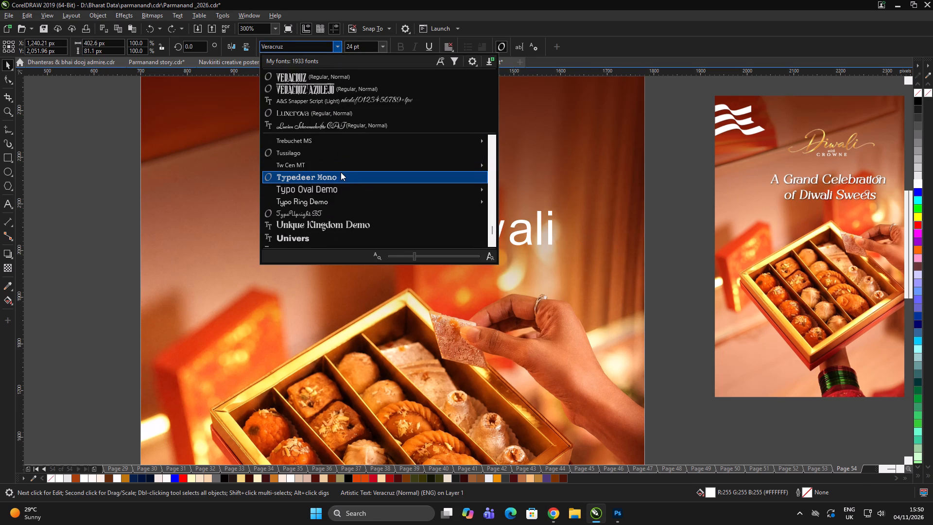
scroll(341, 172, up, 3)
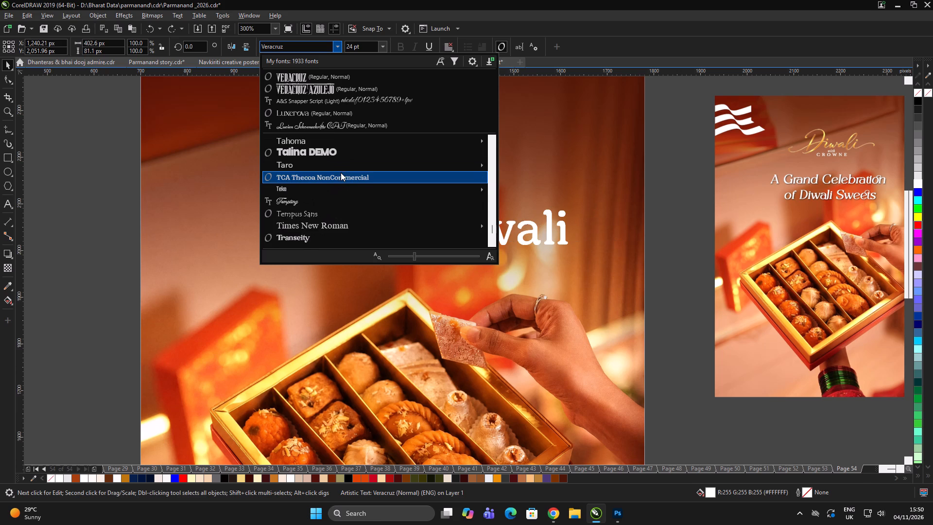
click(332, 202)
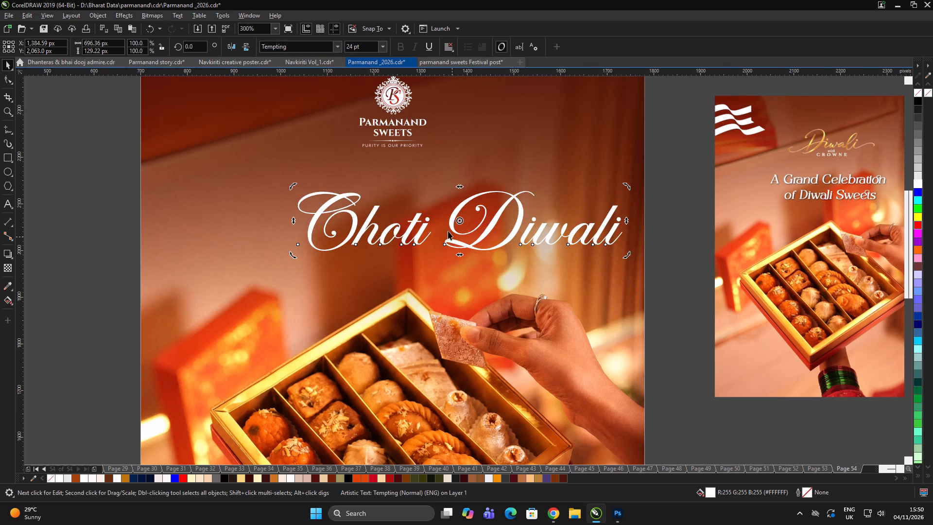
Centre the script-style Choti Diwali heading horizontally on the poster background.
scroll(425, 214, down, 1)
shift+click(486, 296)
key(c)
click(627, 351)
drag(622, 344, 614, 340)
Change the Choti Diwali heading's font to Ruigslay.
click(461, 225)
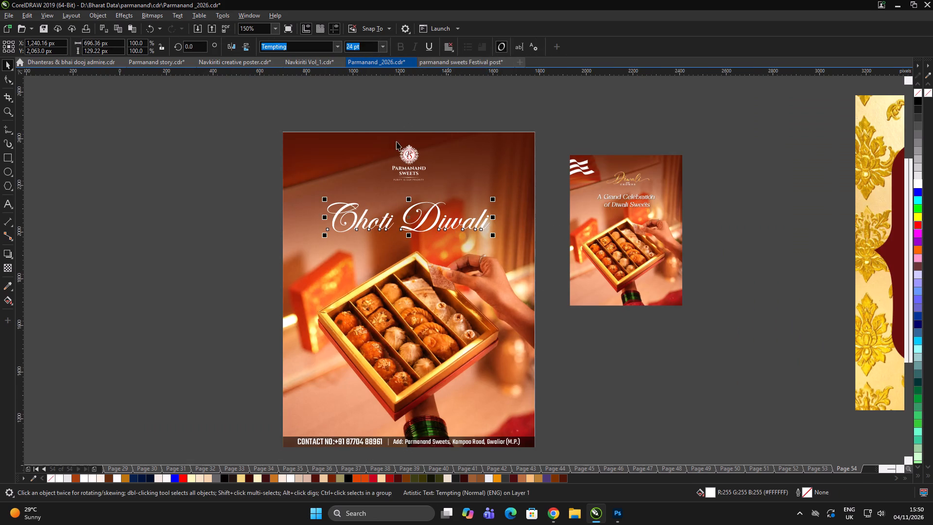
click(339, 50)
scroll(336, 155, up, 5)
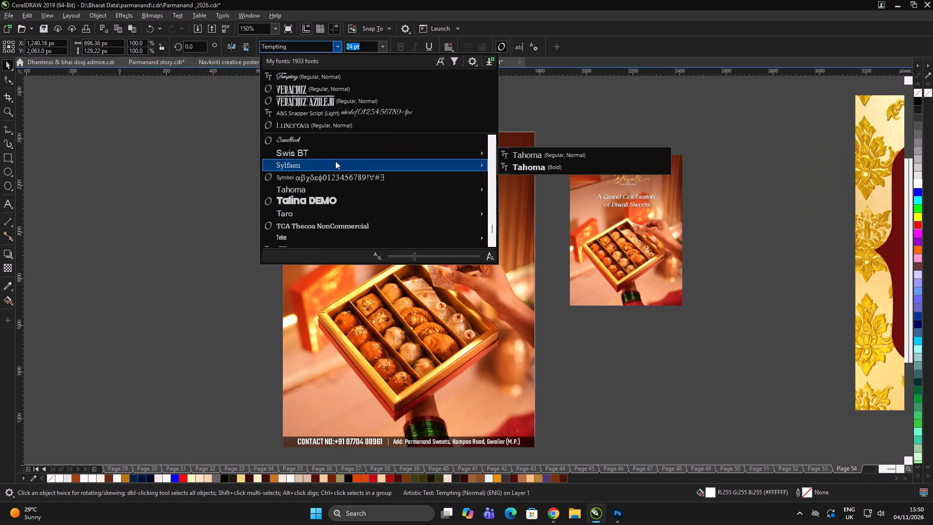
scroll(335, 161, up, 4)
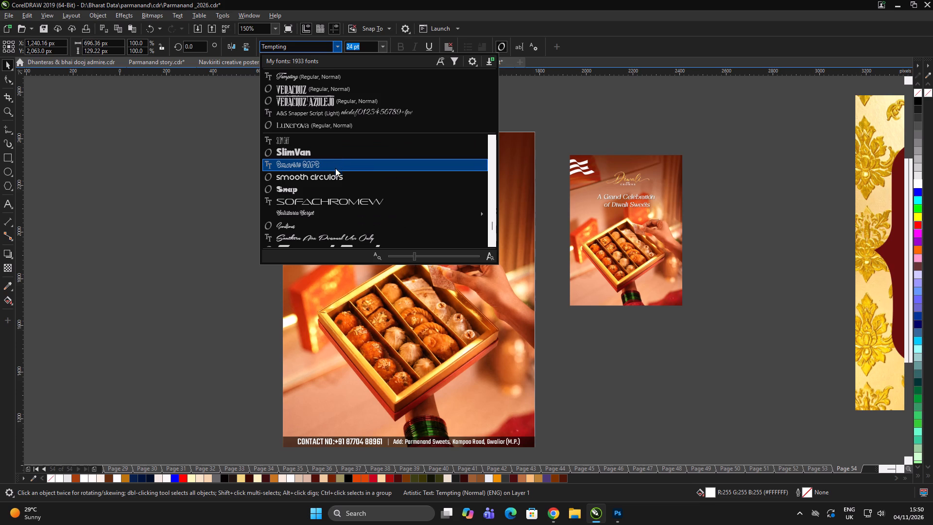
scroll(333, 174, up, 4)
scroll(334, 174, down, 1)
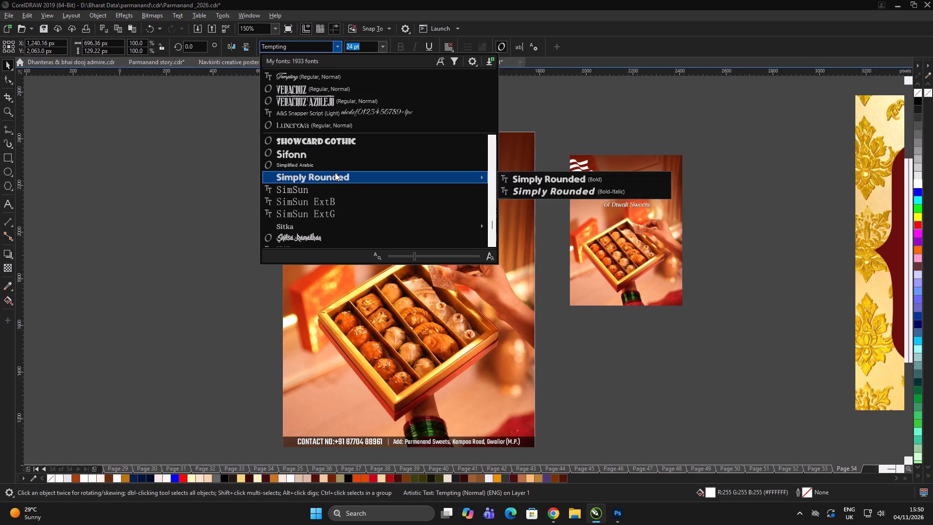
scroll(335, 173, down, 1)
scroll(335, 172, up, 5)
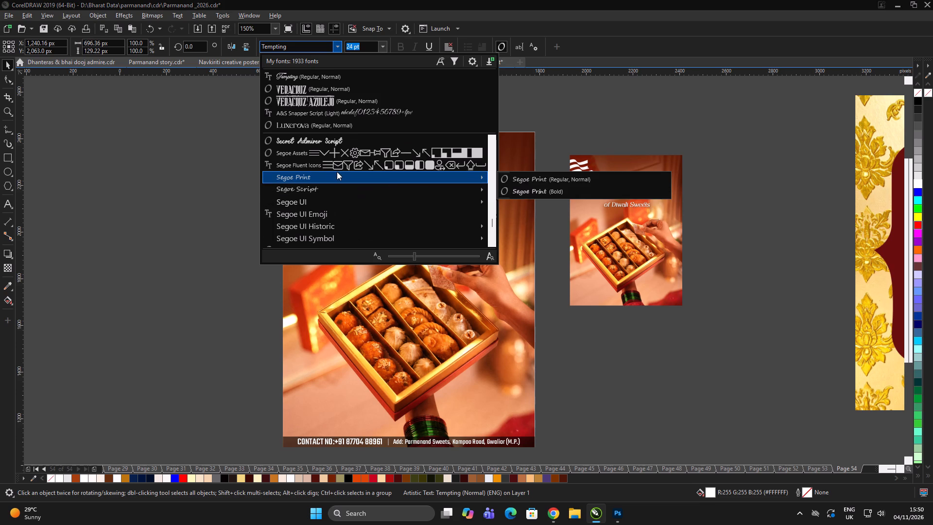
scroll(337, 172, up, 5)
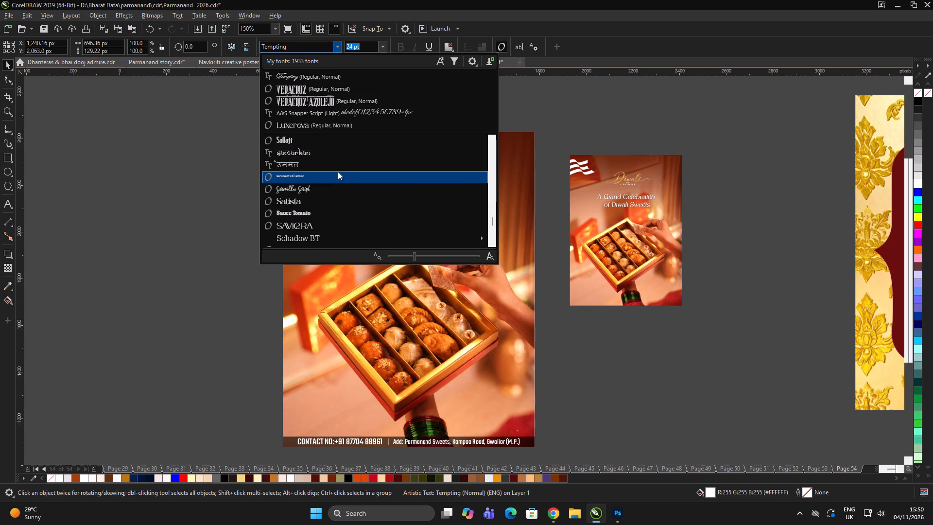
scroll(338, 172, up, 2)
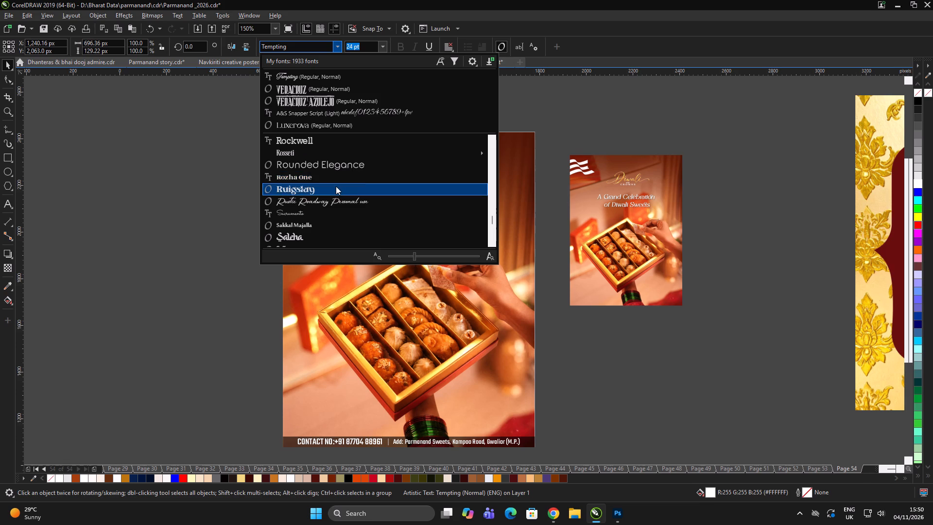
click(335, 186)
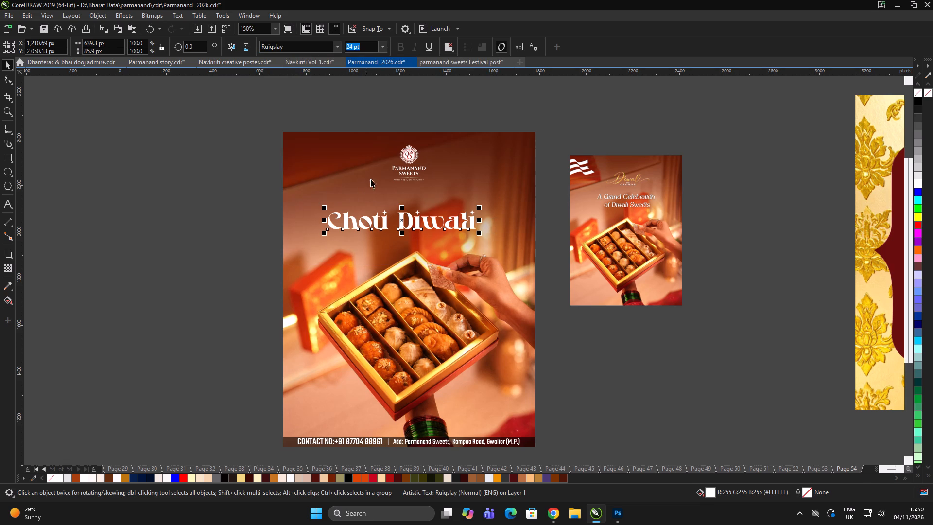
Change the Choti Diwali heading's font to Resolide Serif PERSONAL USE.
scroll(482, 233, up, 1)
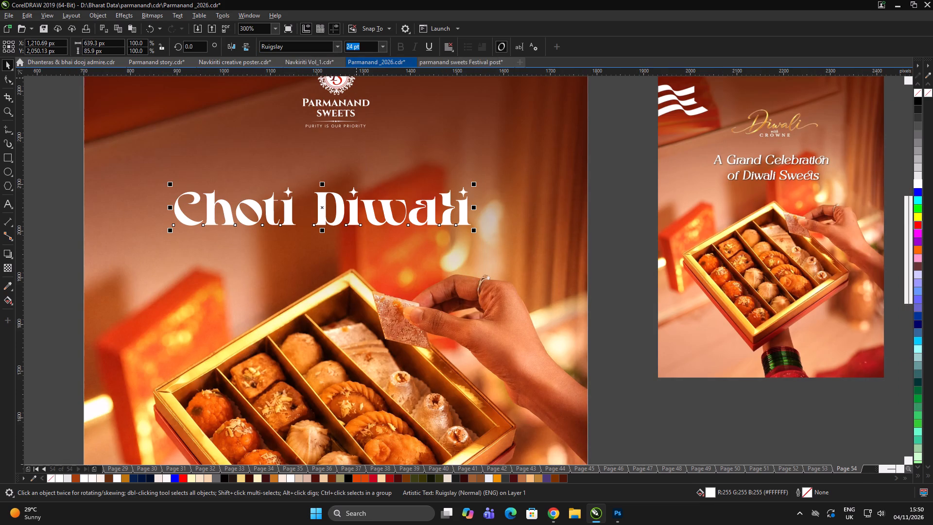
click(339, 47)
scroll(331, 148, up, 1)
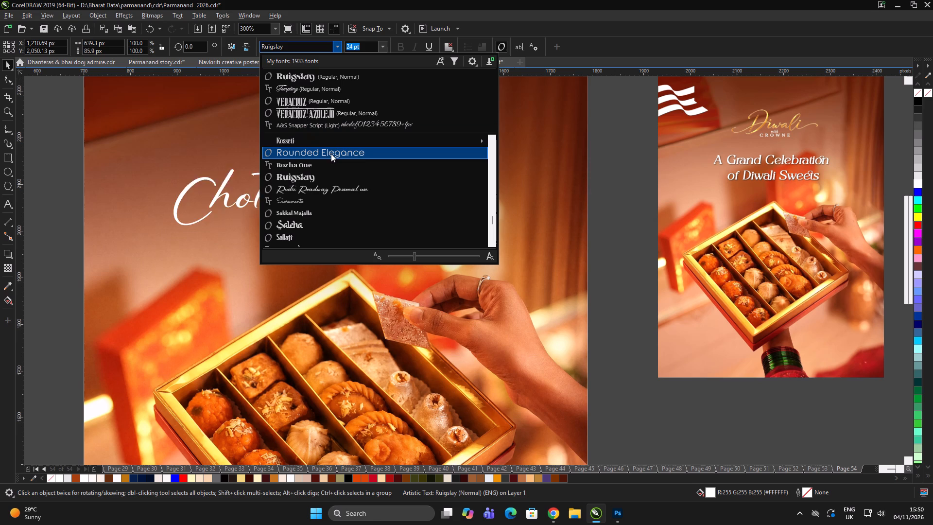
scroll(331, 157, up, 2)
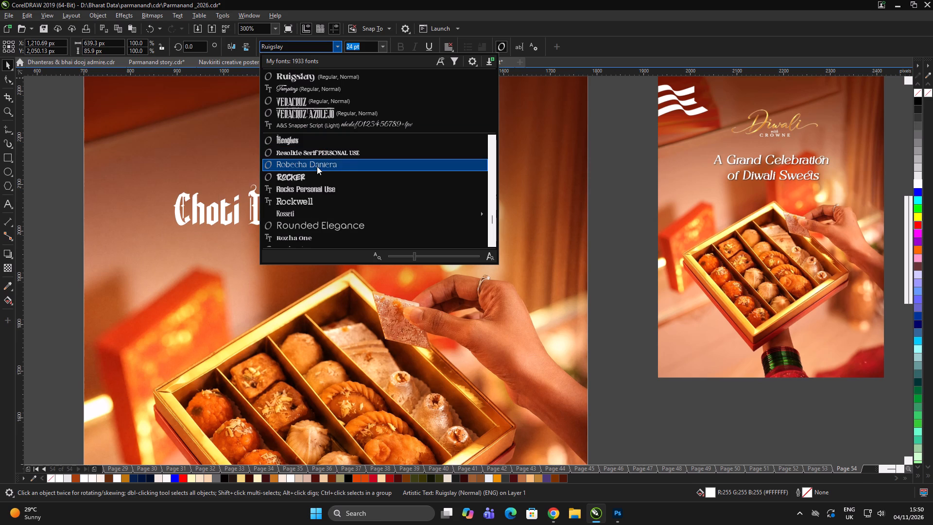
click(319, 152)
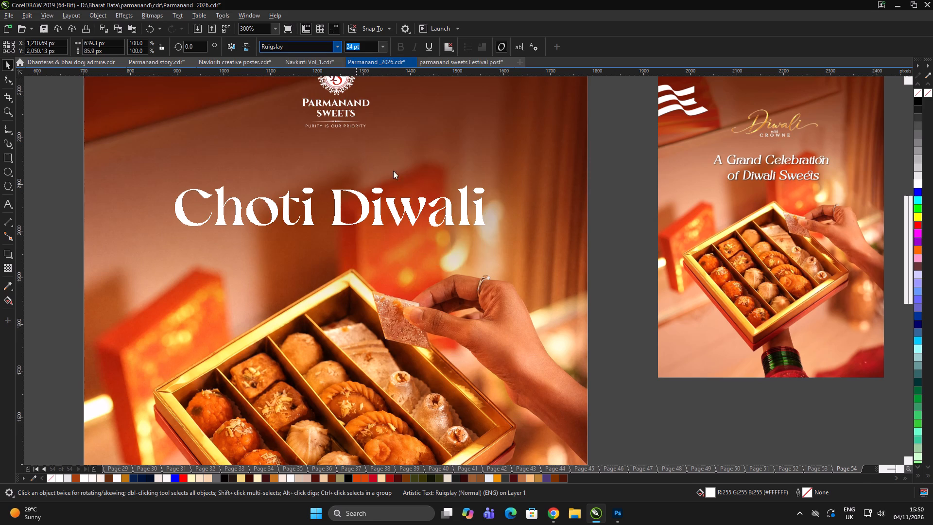
Set the Choti Diwali heading in Rosseti and enlarge it to about 577 by 119 px.
click(335, 47)
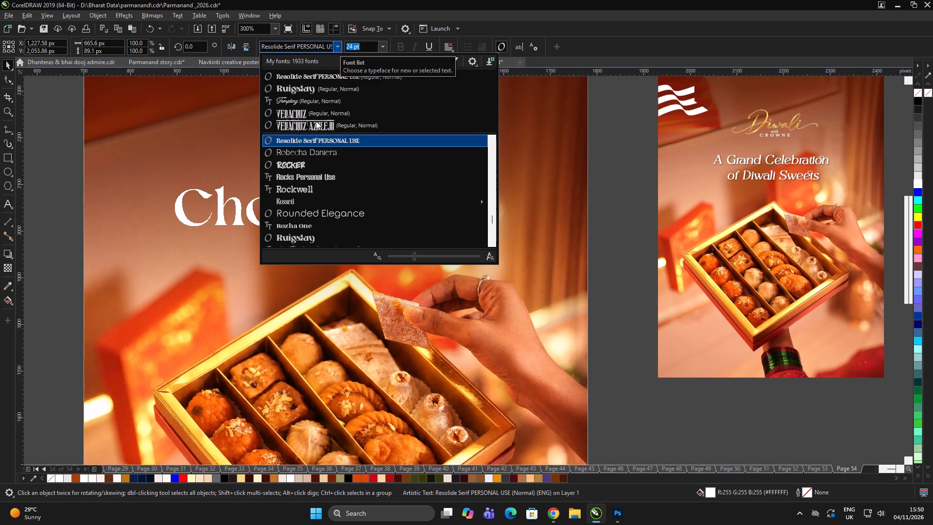
click(289, 200)
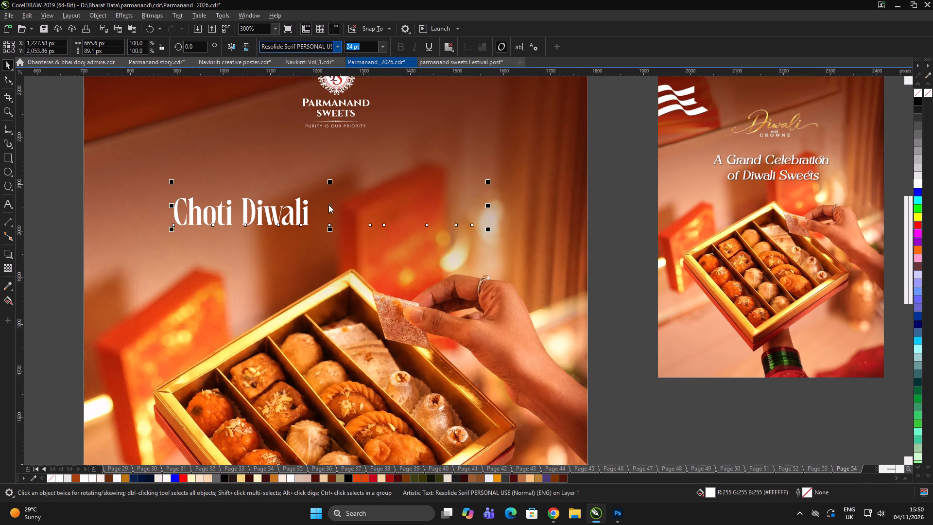
drag(314, 194, 449, 145)
Centre the enlarged Choti Diwali heading horizontally on the poster background.
scroll(459, 201, down, 2)
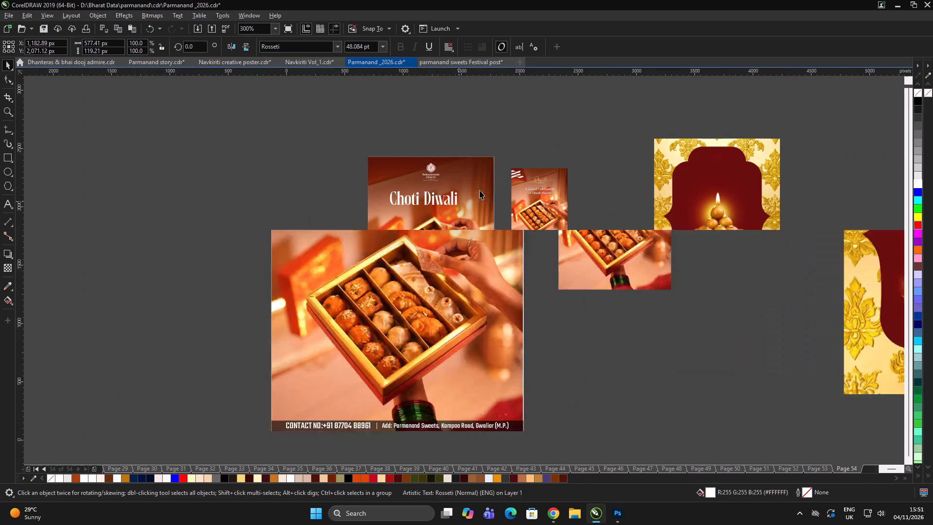
shift+click(480, 190)
key(c)
click(611, 317)
click(591, 297)
Move the Choti Diwali heading down about 30 px and shrink it to about 534 by 110 px.
scroll(453, 199, up, 3)
click(464, 207)
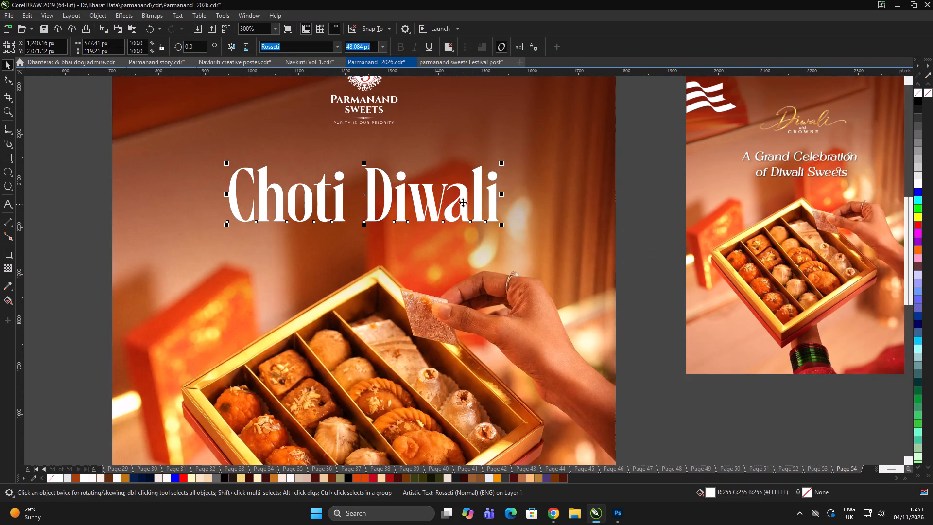
drag(463, 201, 461, 215)
drag(503, 241, 493, 244)
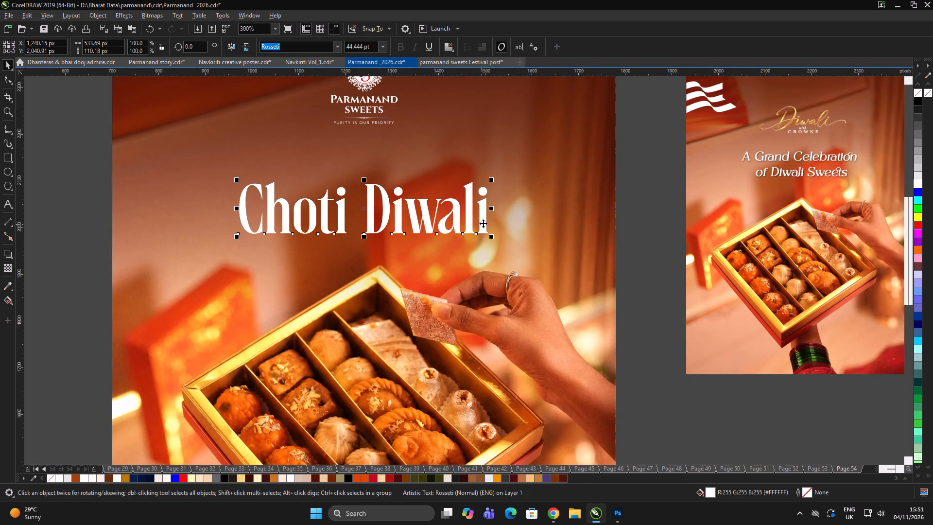
Align the resized Choti Diwali heading to the horizontal centre of the poster background again.
scroll(436, 204, down, 4)
click(567, 329)
click(570, 323)
scroll(474, 242, up, 2)
click(438, 218)
shift+click(501, 312)
key(c)
double_click(657, 382)
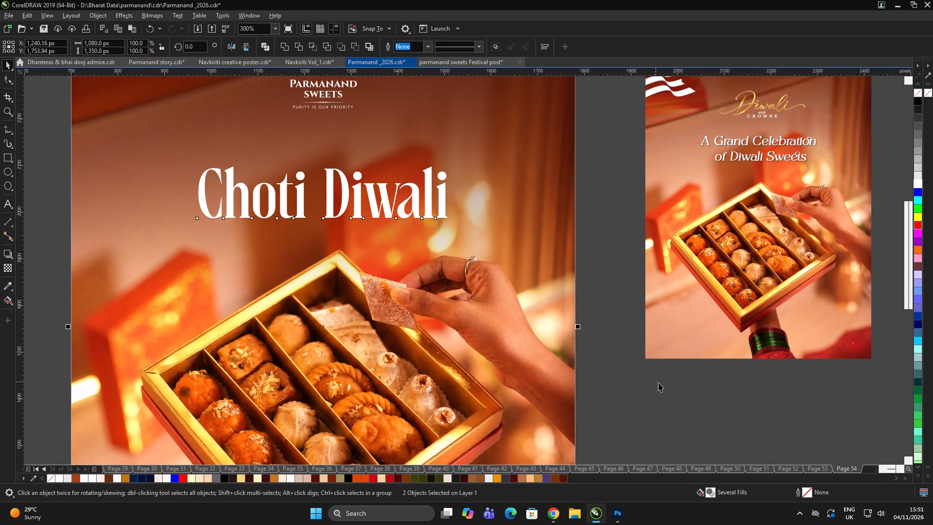
click(657, 367)
Copy the "Chaand ki roshni. Rishtey mein mithaas." tagline from the poster on page 50.
key(Page_Up)
scroll(520, 264, down, 3)
click(648, 353)
click(651, 350)
click(649, 339)
click(620, 310)
click(621, 306)
scroll(545, 282, up, 2)
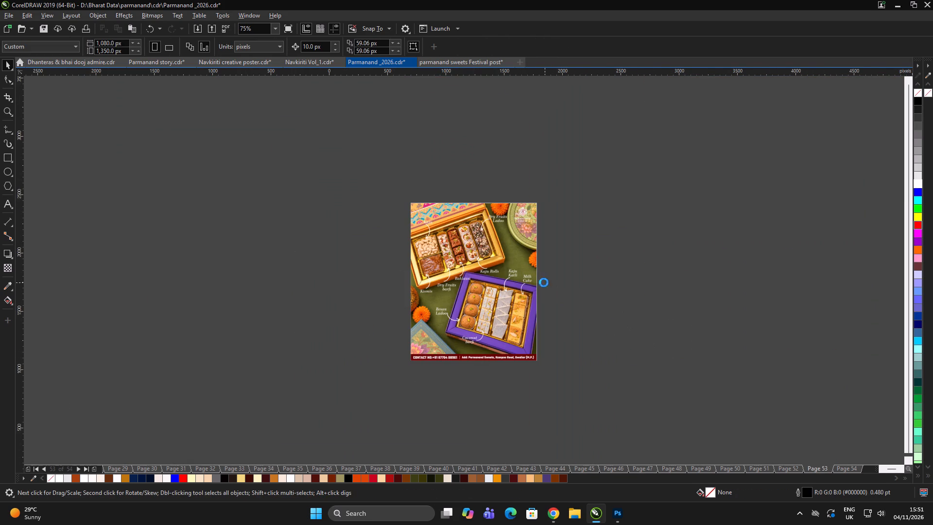
scroll(544, 282, up, 1)
drag(631, 200, 317, 353)
click(670, 240)
click(671, 235)
key(Page_Up)
key(Page_Up)
scroll(483, 214, down, 2)
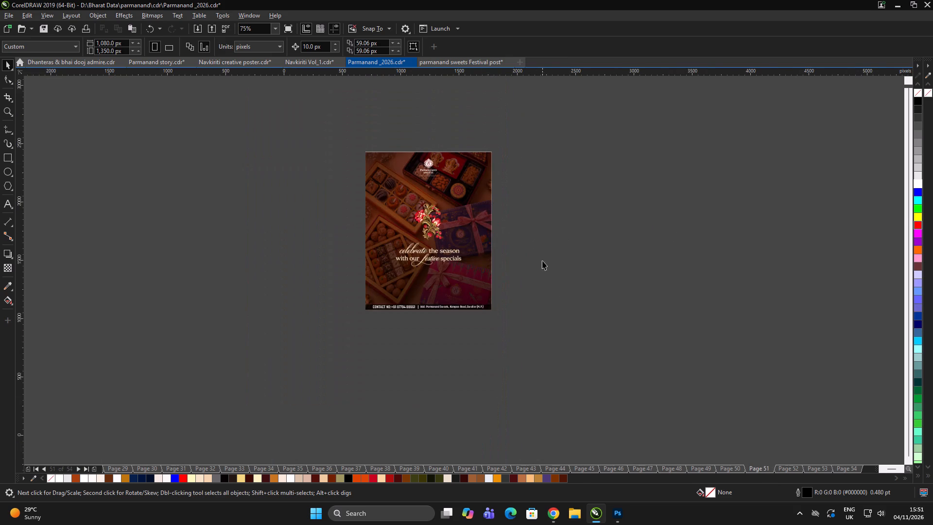
scroll(470, 264, up, 2)
click(420, 228)
scroll(563, 237, down, 4)
click(604, 241)
click(605, 229)
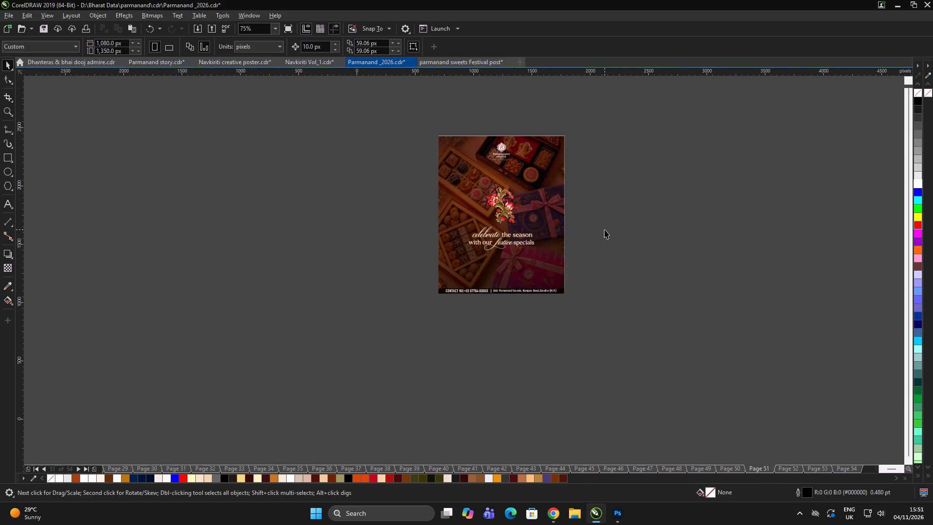
key(Page_Up)
scroll(569, 220, up, 2)
click(683, 197)
drag(683, 197, 678, 199)
click(354, 108)
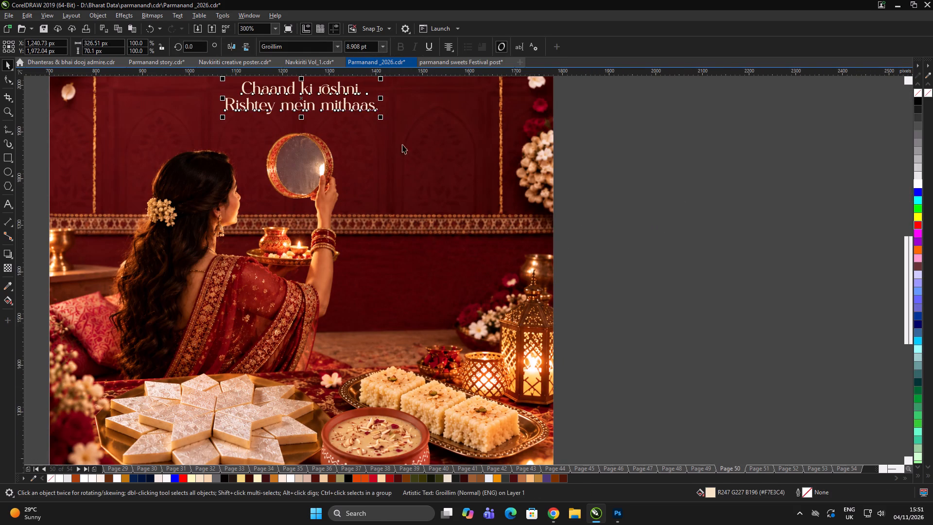
key(ctrl+c)
Paste the tagline onto the Choti Diwali poster on page 54 and place it between the logo and the heading.
click(769, 297)
click(764, 296)
key(Page_Down)
key(Page_Down)
key(Page_Down)
scroll(514, 278, down, 4)
click(597, 301)
click(604, 301)
double_click(604, 291)
key(Page_Down)
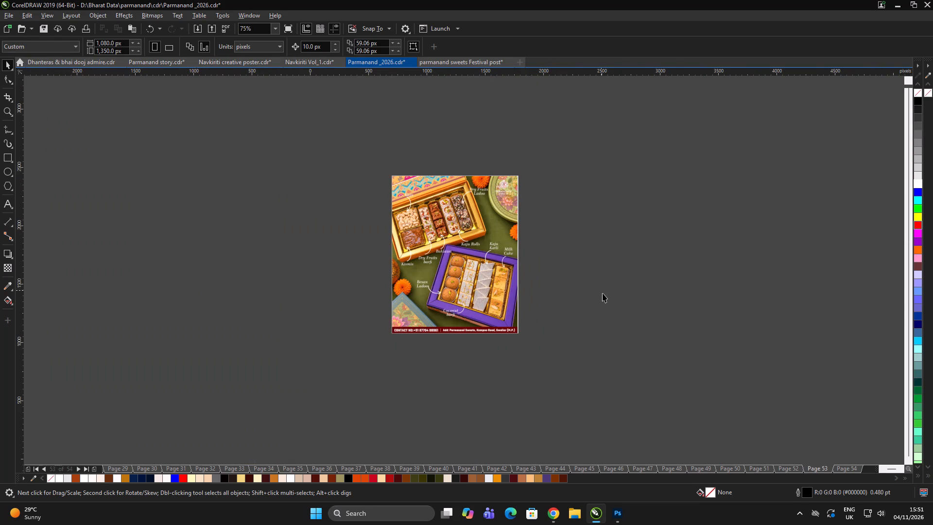
click(605, 287)
click(610, 283)
key(ctrl+v)
drag(459, 228, 460, 208)
Replace the pasted tagline's text with "Happy", with a capital first letter.
scroll(462, 207, up, 2)
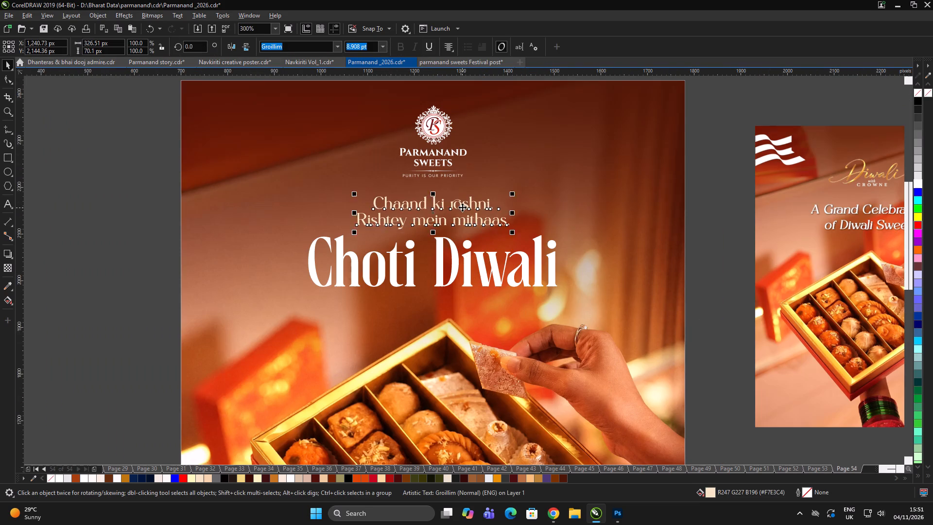
double_click(462, 207)
key(ctrl+a)
text(happy)
key(ctrl+a)
key(shift+F3)
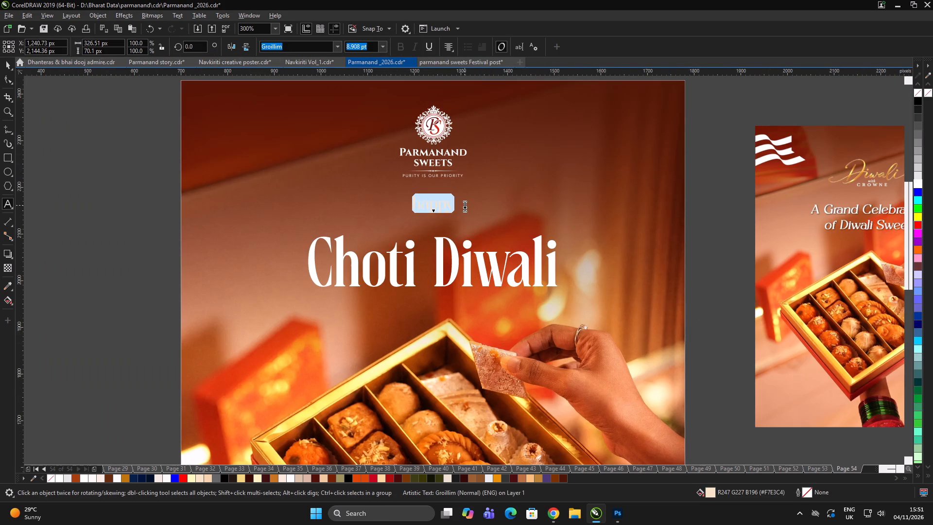
key(Down)
key(Down)
key(Down)
key(Return)
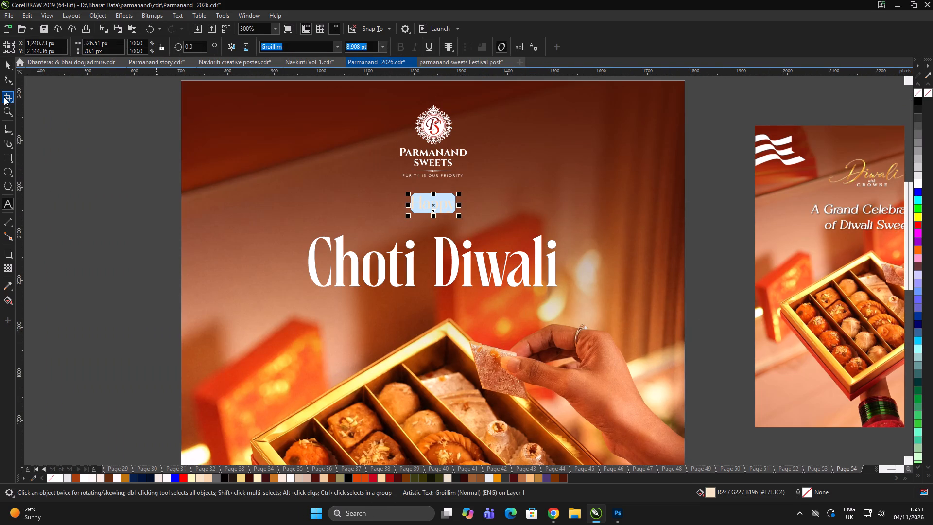
Enlarge the word Happy to about 152 by 56 px and move it down about 29 px, just above the heading.
click(7, 65)
drag(460, 216, 473, 227)
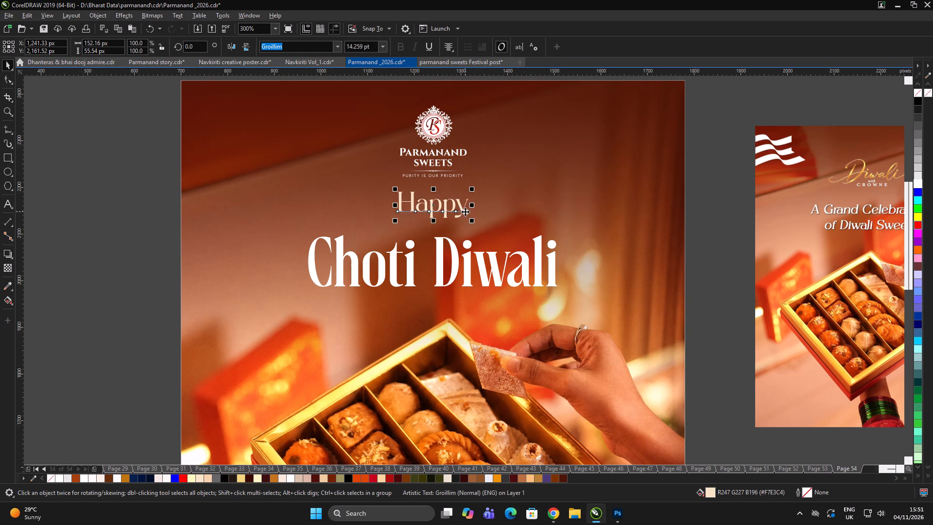
drag(462, 208, 463, 221)
Fill the word Happy with white.
click(920, 184)
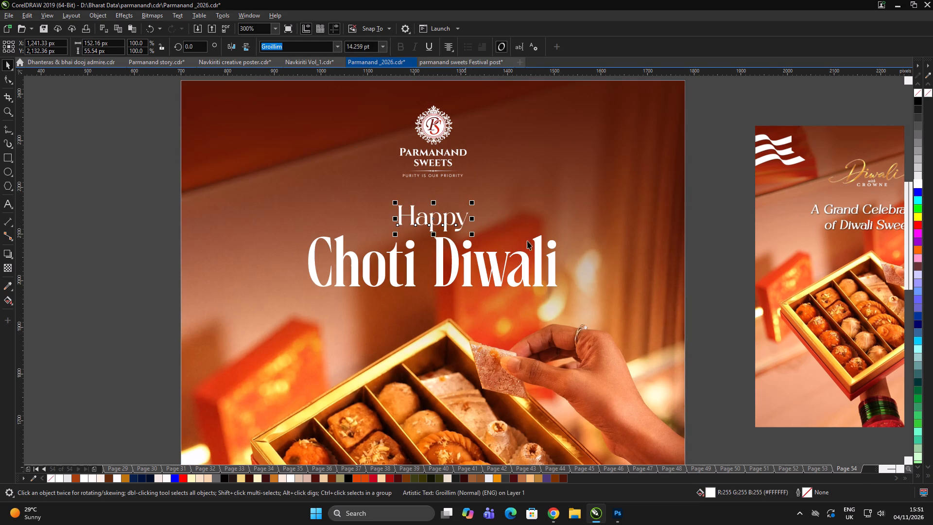
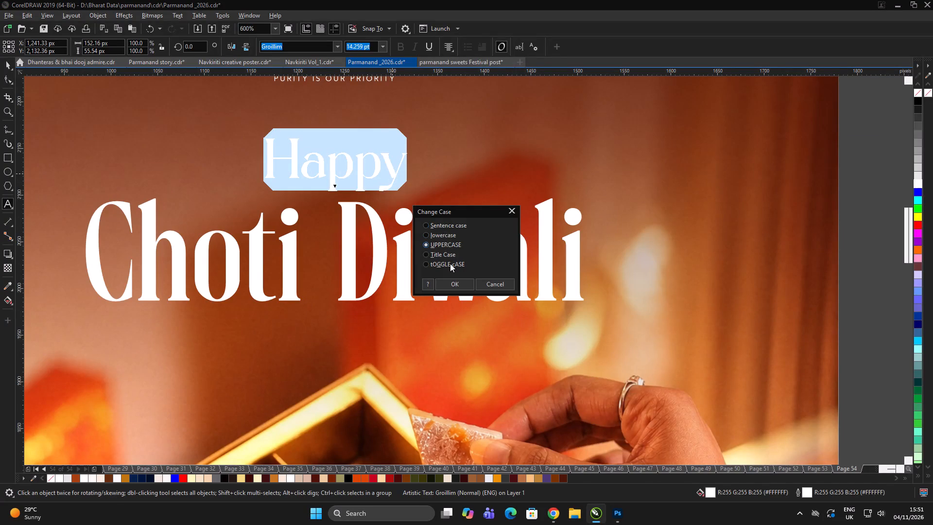
Convert the word Happy above the Choti Diwali heading to uppercase.
click(449, 284)
Widen the letter spacing of HAPPY and shrink the word to about 178 by 34 px.
click(4, 81)
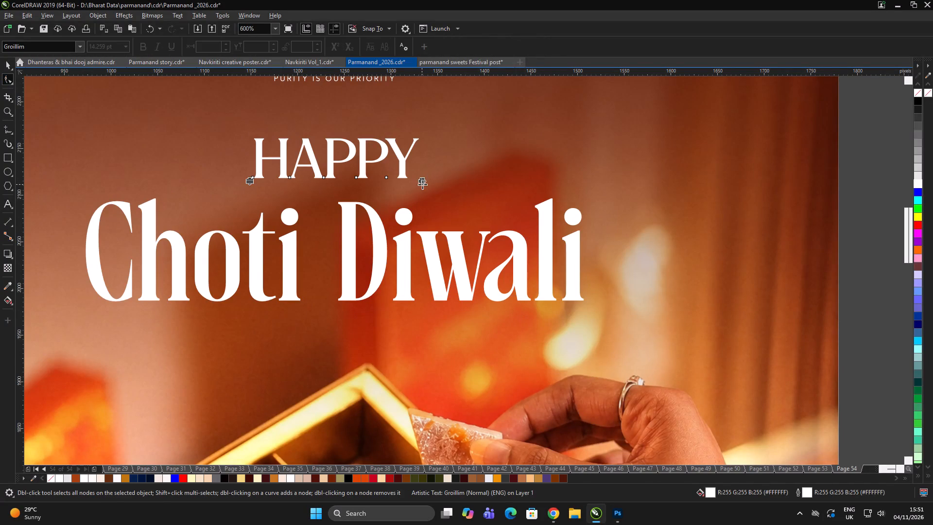
drag(423, 183, 458, 186)
key(space)
drag(443, 180, 426, 190)
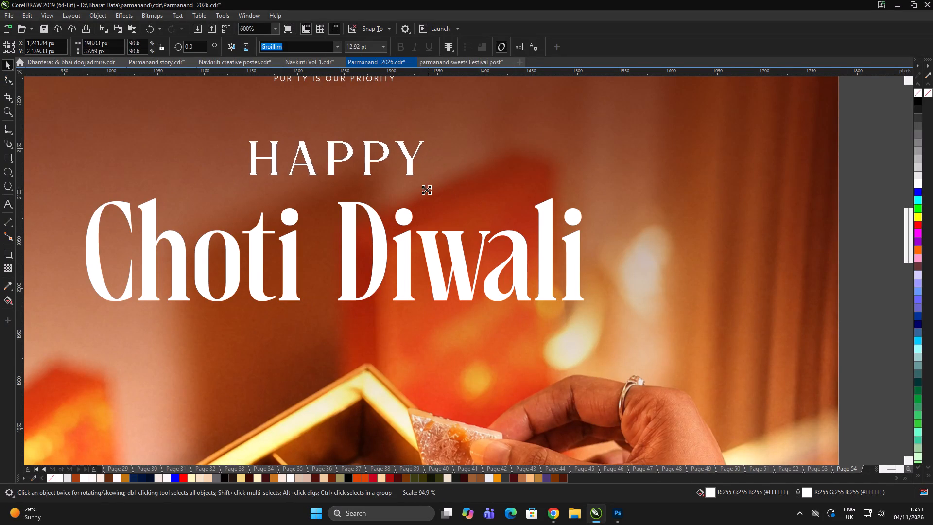
drag(426, 190, 424, 190)
Move the Choti Diwali heading slightly up, closer to the word HAPPY.
drag(379, 235, 383, 223)
scroll(379, 198, down, 3)
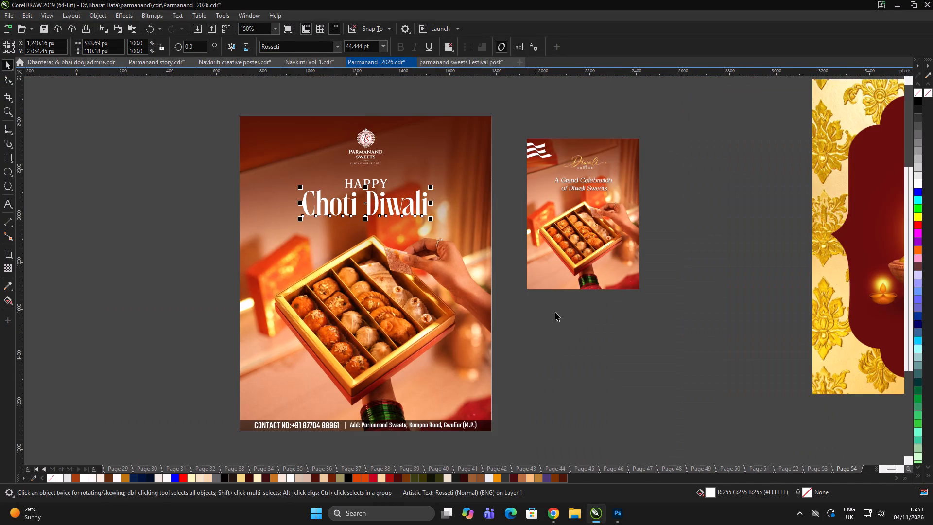
double_click(622, 359)
click(629, 351)
drag(631, 349, 620, 341)
Change the font of the Choti Diwali heading to Gafiya.
scroll(412, 209, up, 1)
click(388, 211)
click(384, 217)
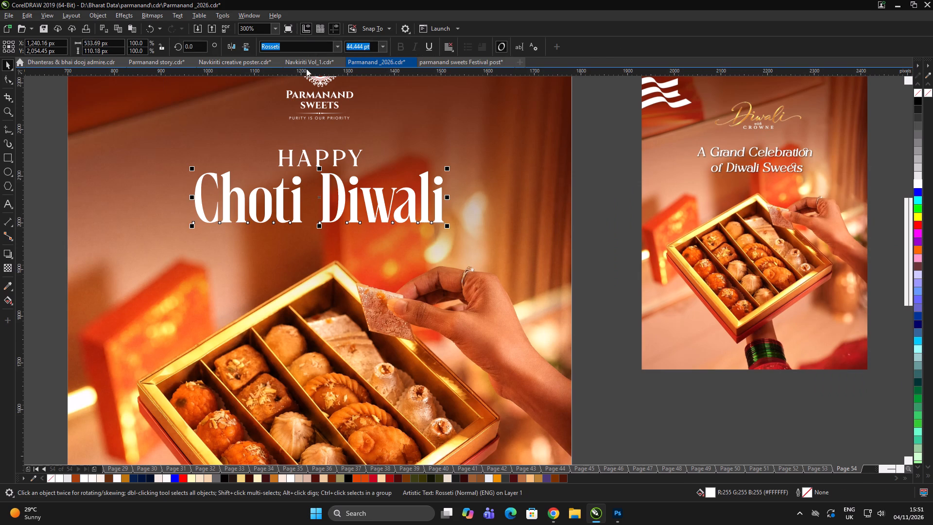
click(337, 47)
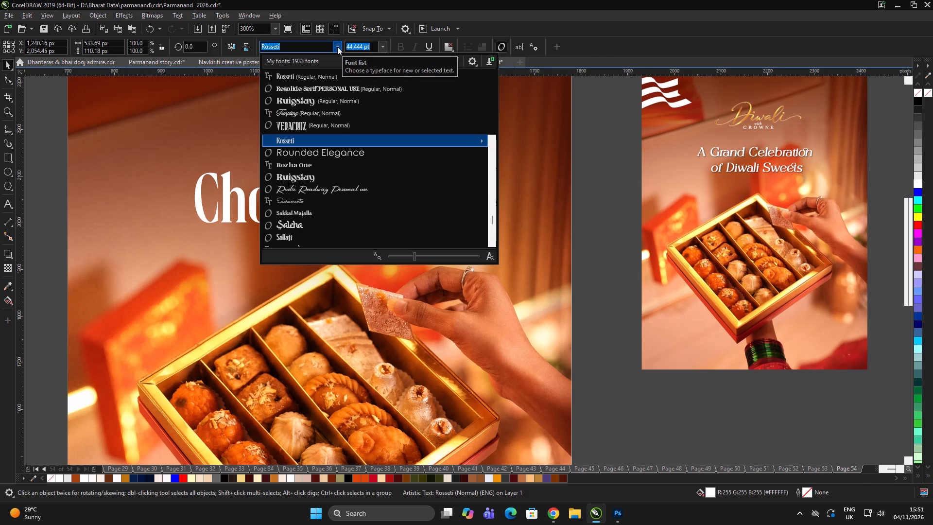
key(g)
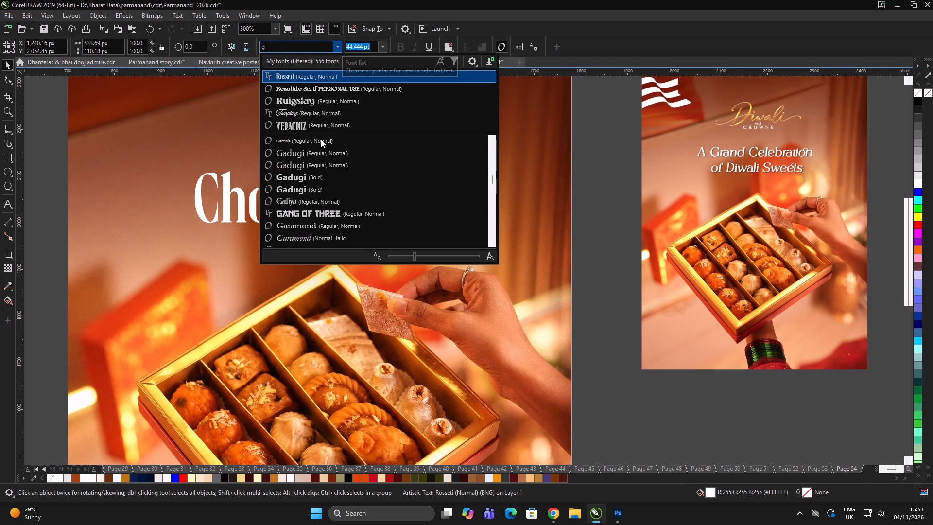
click(308, 200)
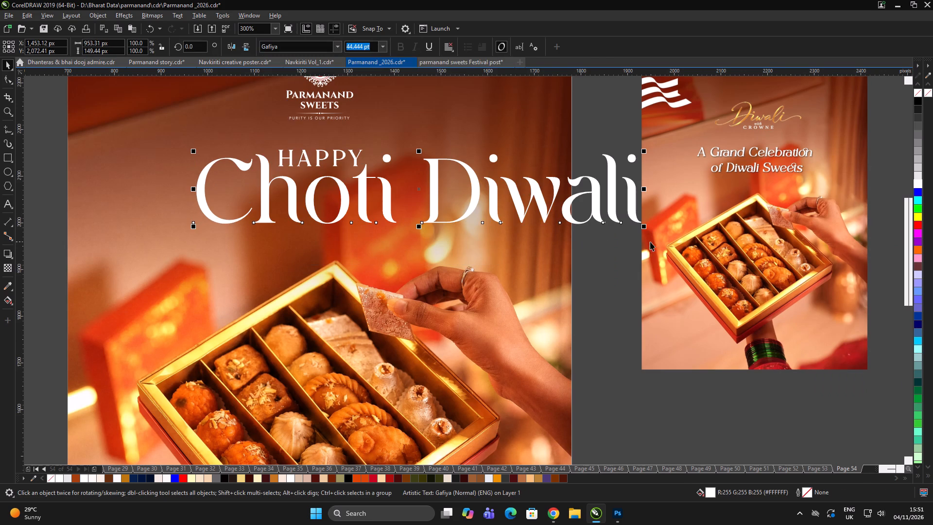
Shrink the Choti Diwali heading to about 533 by 84 px and move it down below HAPPY.
drag(643, 227, 447, 238)
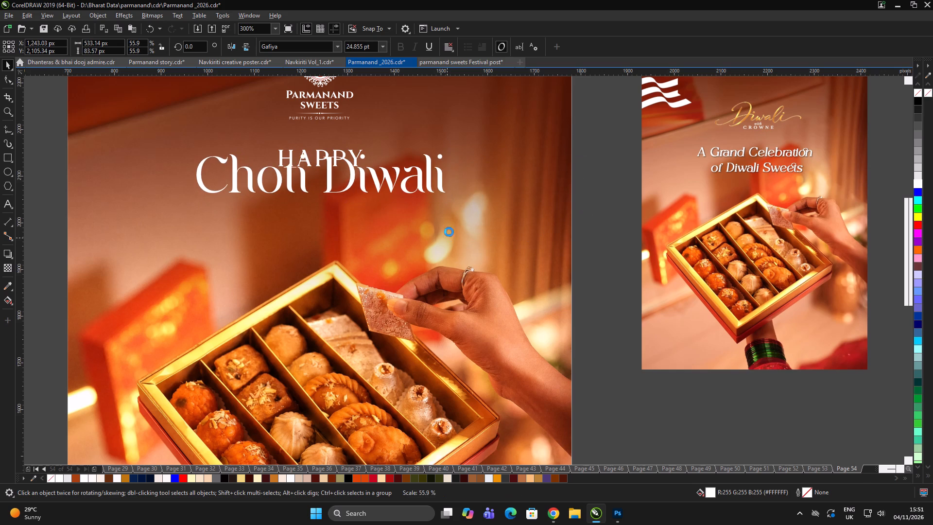
drag(427, 169, 425, 181)
scroll(424, 234, down, 1)
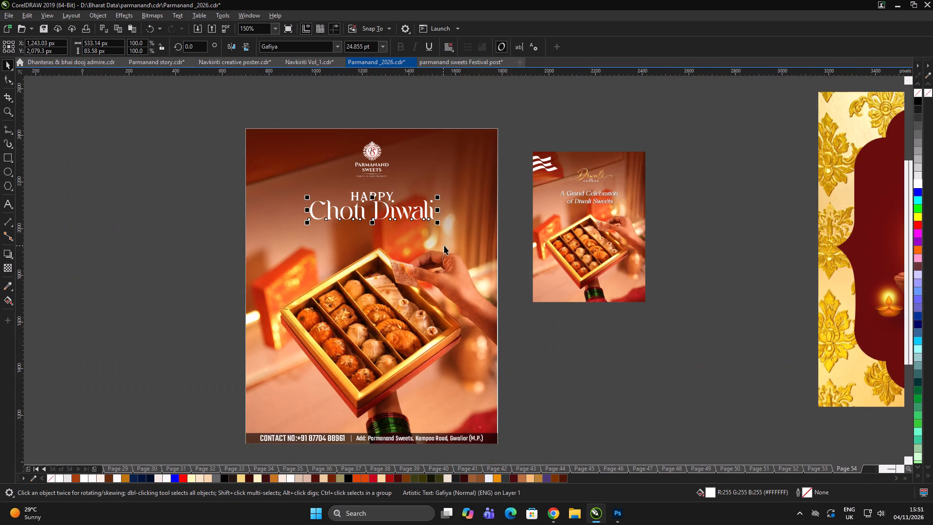
Centre the Choti Diwali heading horizontally on the poster.
shift+click(446, 245)
key(c)
click(531, 268)
click(535, 268)
Thicken the Choti Diwali heading with a white fill and a thin white outline, choosing the outline width in points.
scroll(427, 218, up, 1)
click(415, 216)
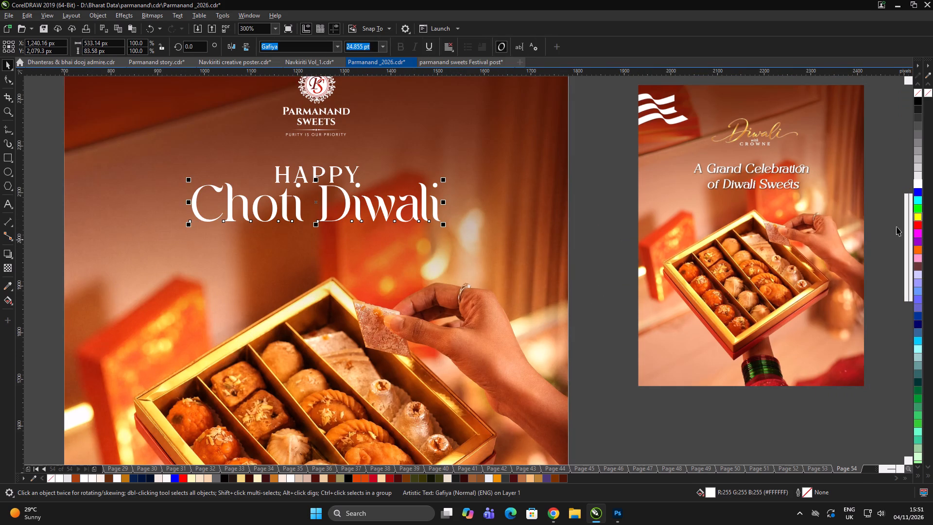
click(918, 184)
right_click(916, 184)
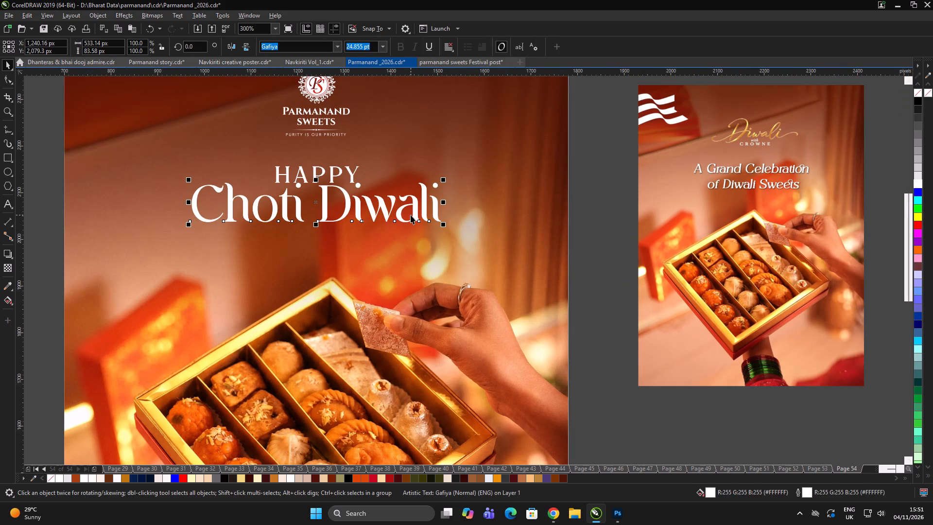
key(F12)
click(404, 217)
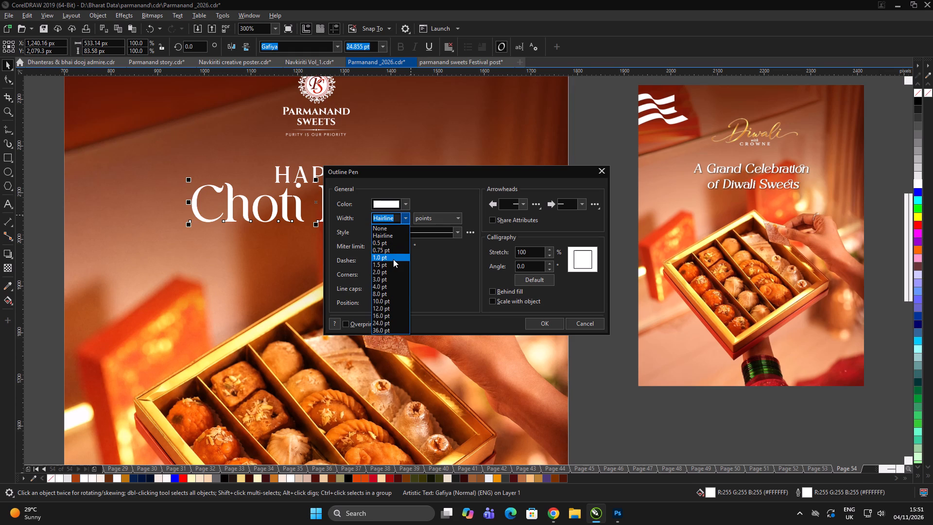
click(392, 260)
click(408, 218)
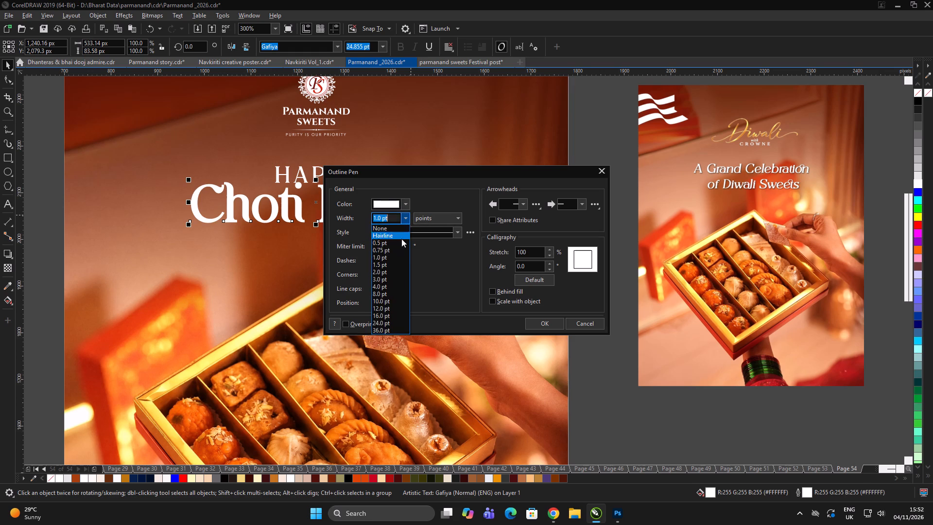
click(392, 248)
click(404, 215)
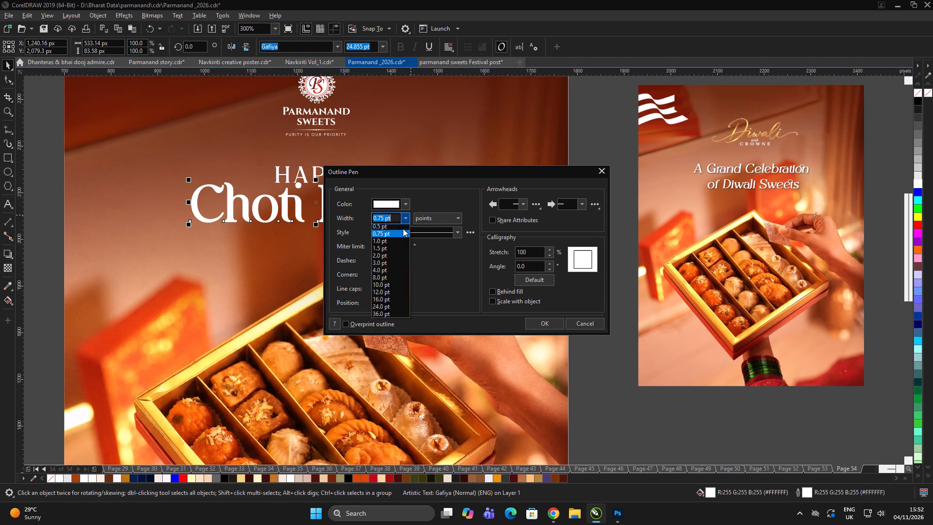
click(393, 244)
click(540, 326)
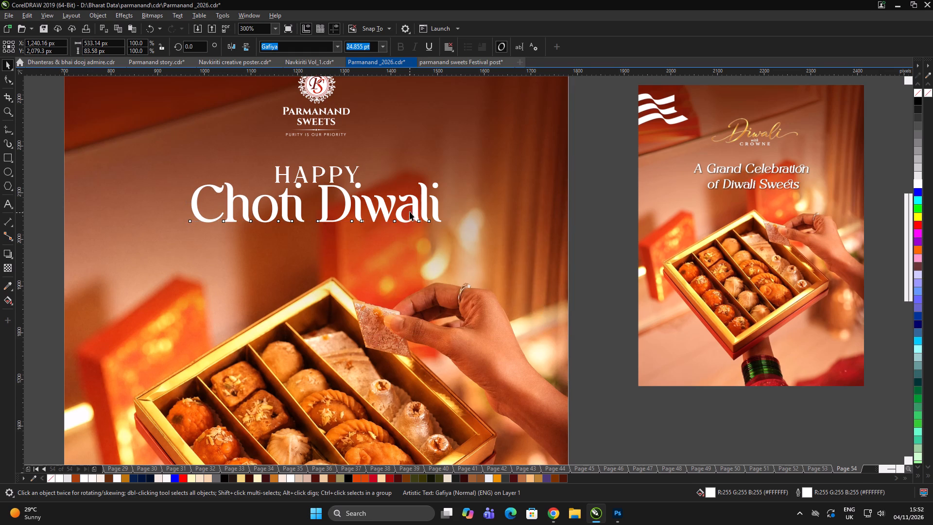
Move the Choti Diwali heading down about 10 px and enlarge it slightly about its centre.
drag(415, 209, 415, 213)
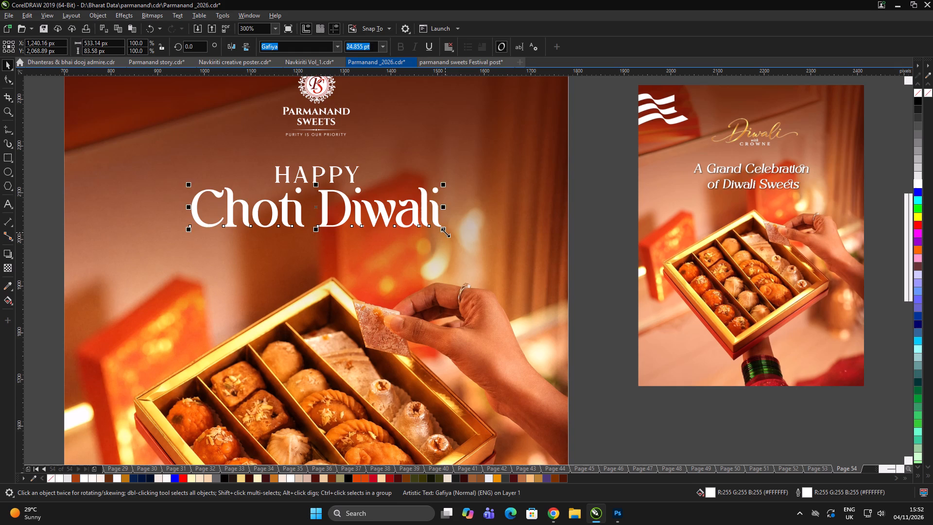
drag(445, 232, 456, 238)
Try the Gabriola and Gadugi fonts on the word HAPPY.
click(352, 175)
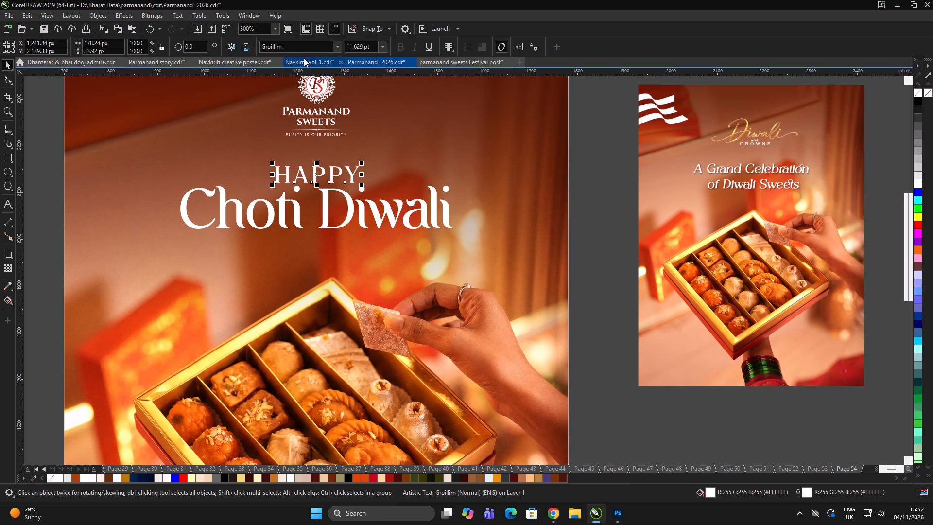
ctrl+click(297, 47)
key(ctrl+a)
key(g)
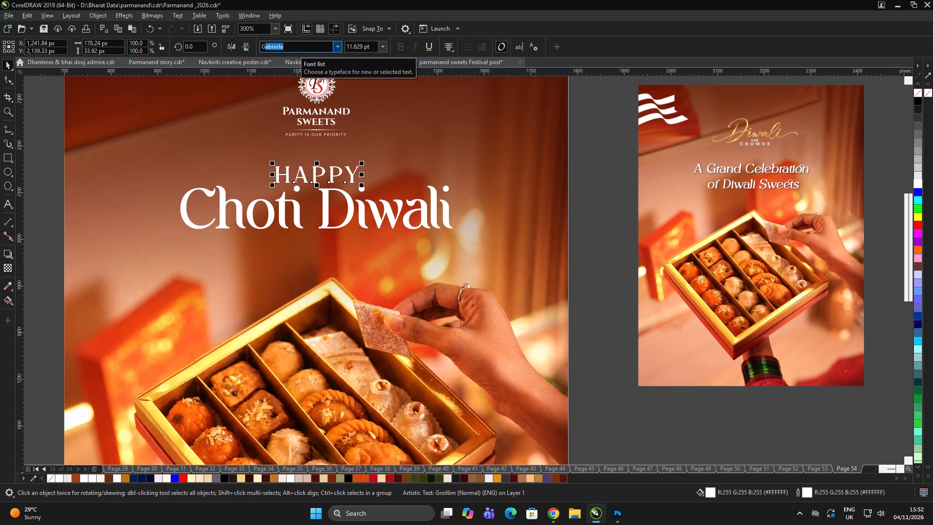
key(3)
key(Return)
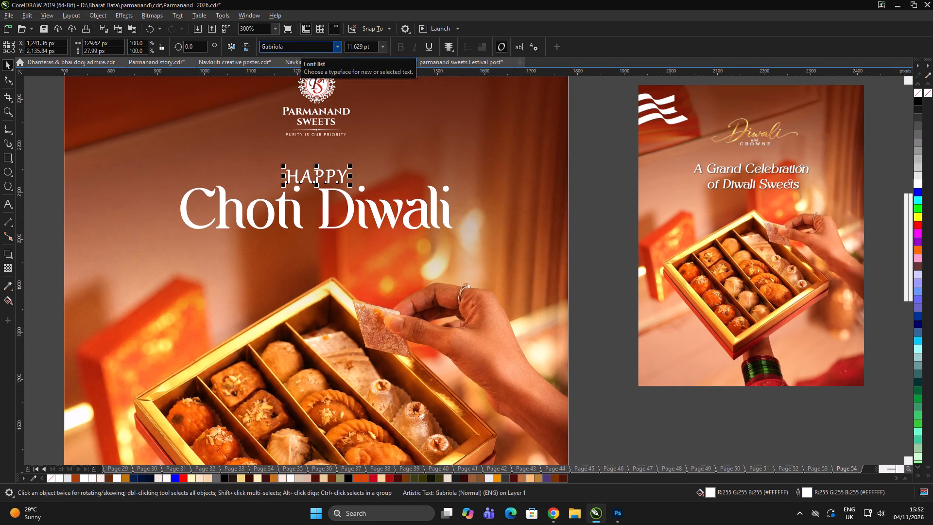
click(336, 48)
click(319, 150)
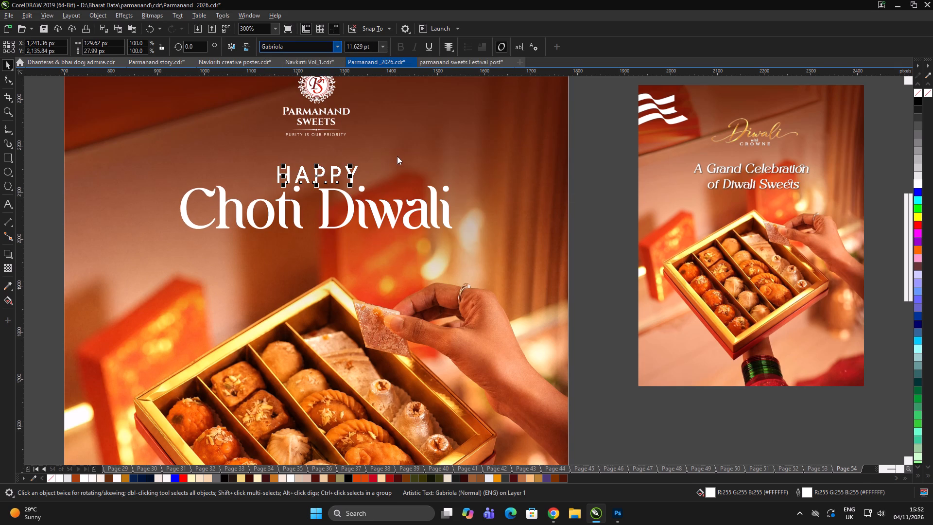
Change the font of the word HAPPY to Gelion Light.
click(334, 44)
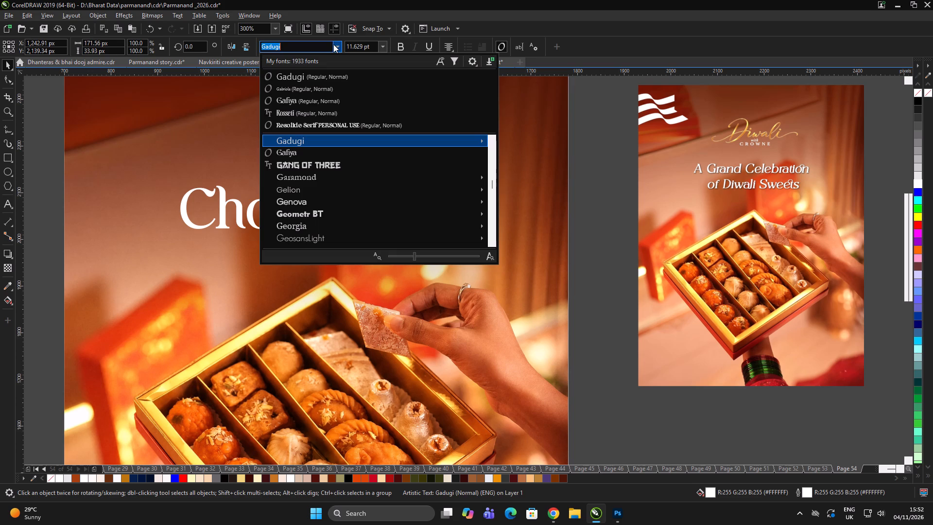
click(304, 187)
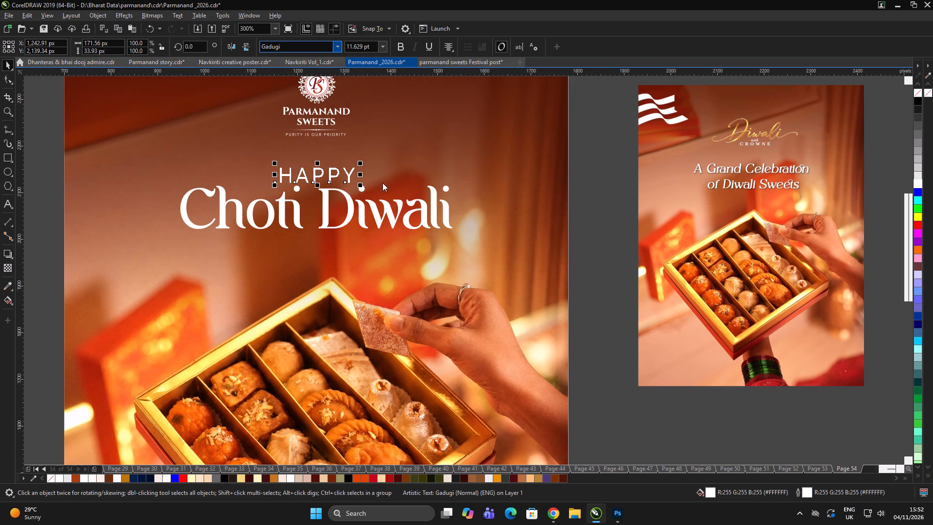
Widen the letter spacing of HAPPY until it spans about 206 px and move the word up about 5 px.
click(10, 79)
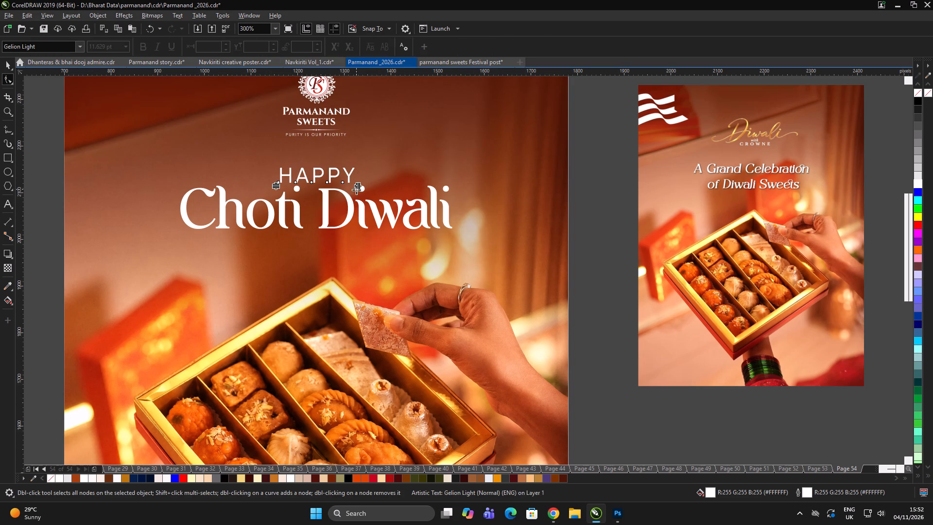
drag(358, 186, 376, 189)
key(space)
scroll(362, 182, up, 1)
drag(357, 165, 355, 158)
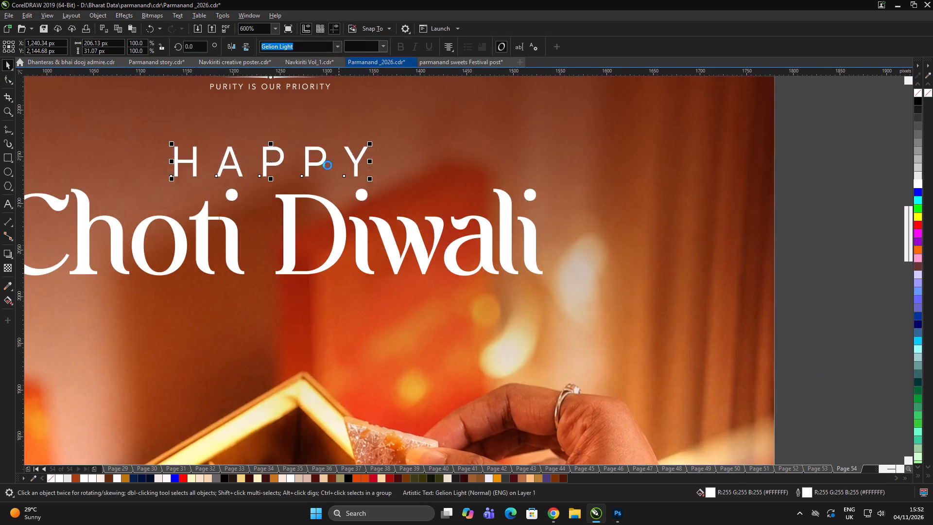
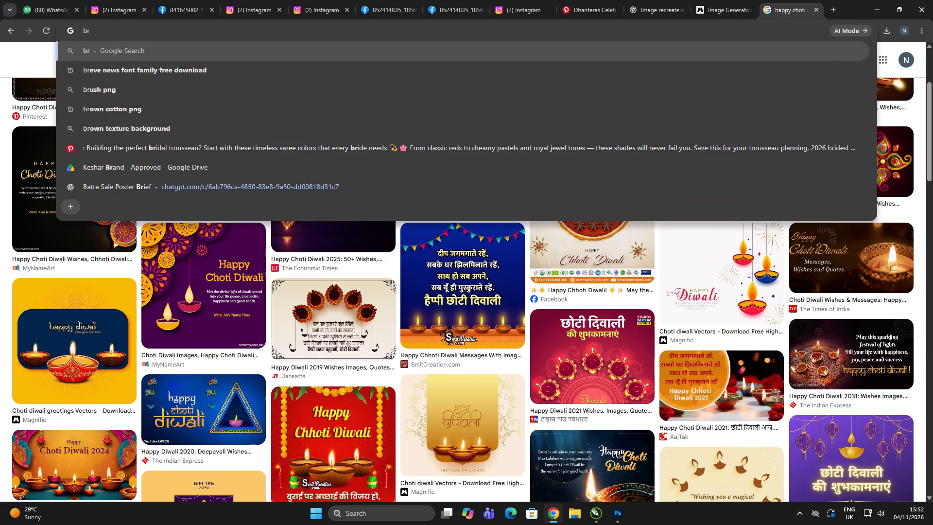
Search Google Images for "brown mandla vedctor" and look over the image results.
text(wn mandla vedct)
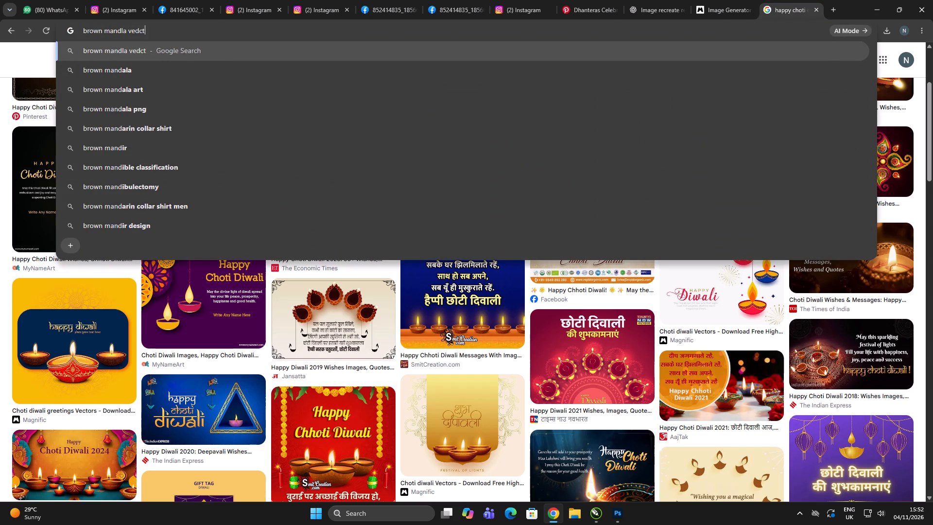
text(or)
key(Return)
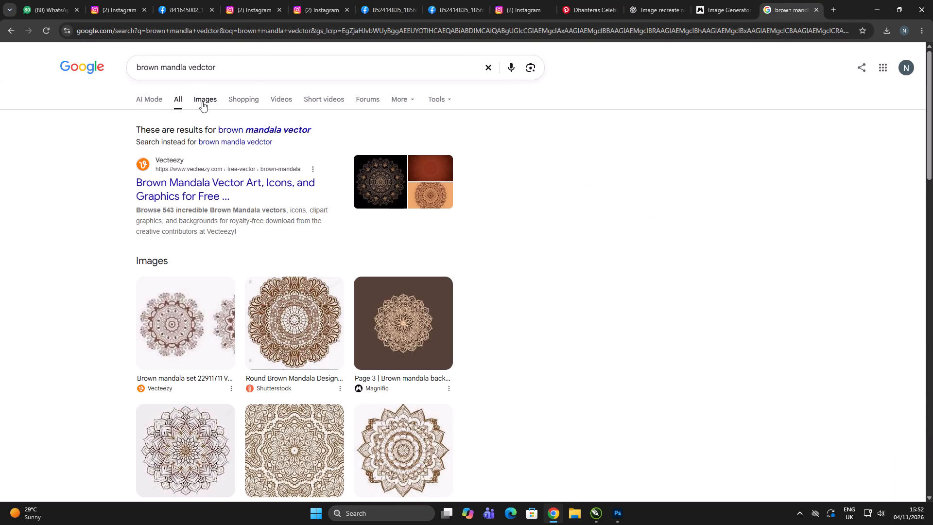
click(202, 101)
scroll(453, 180, down, 2)
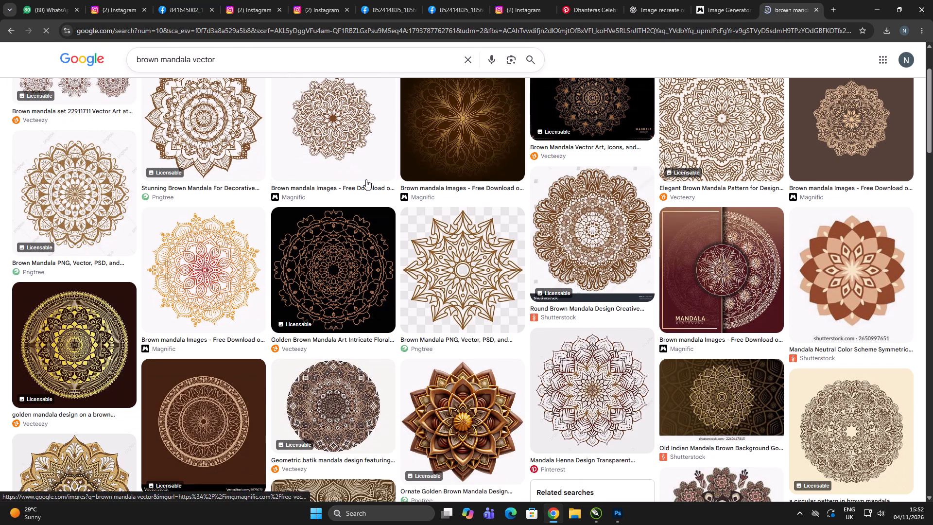
scroll(847, 253, down, 2)
Preview the ornate golden brown mandala, then open the related Pngtree ornate mandala background result in a new tab.
click(478, 300)
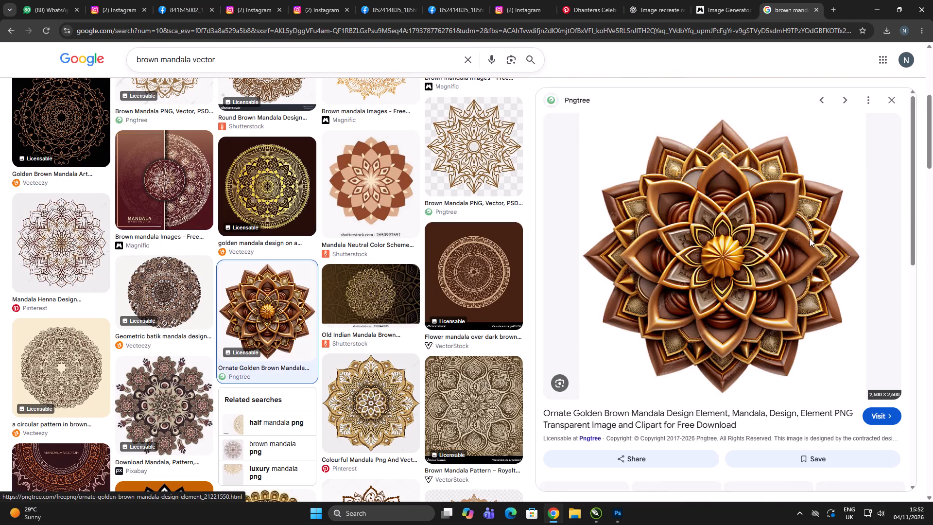
scroll(746, 213, down, 7)
click(591, 192)
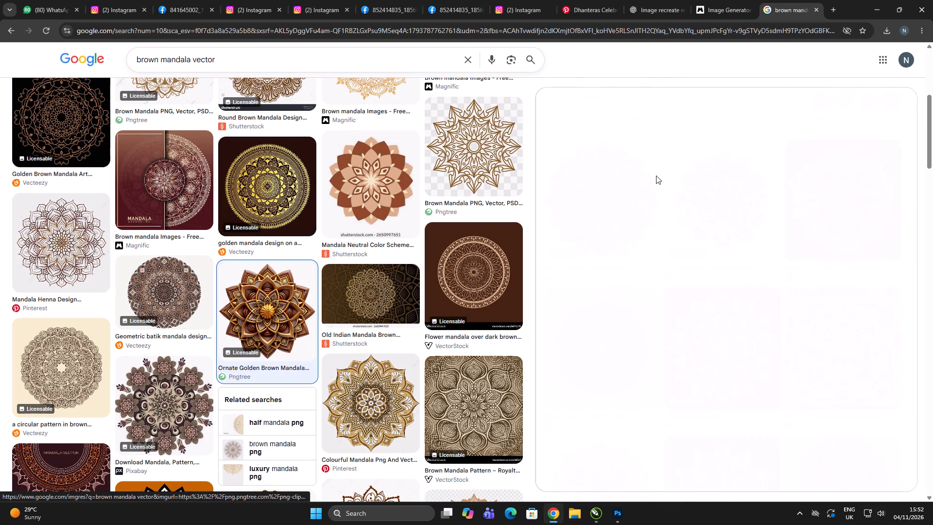
key(alt+Tab)
key(alt+Tab)
right_click(687, 179)
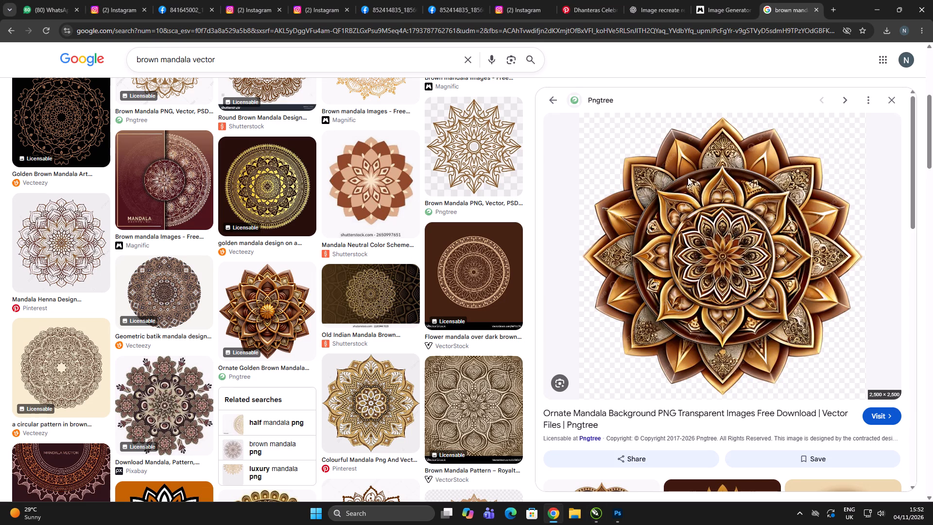
click(704, 191)
Preview the related Pngtree Mandala Carving image and open its page in a new tab.
scroll(741, 226, down, 6)
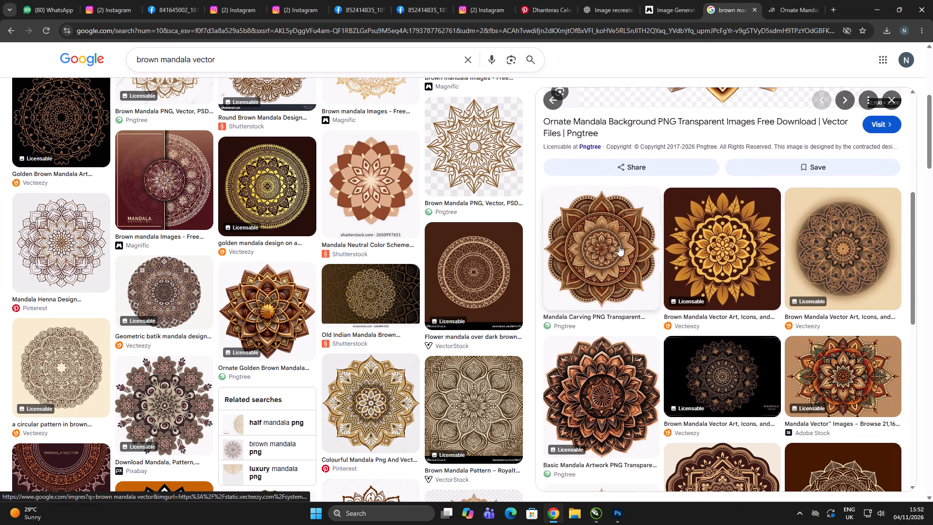
click(611, 240)
right_click(704, 189)
click(720, 206)
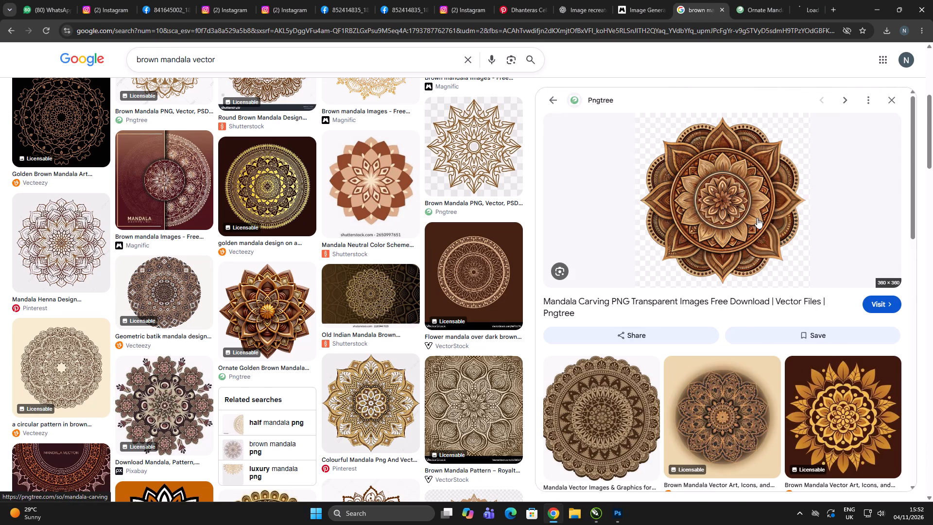
Look at the Choti Diwali poster in CorelDRAW, then return to Chrome and browse the related mandala images.
scroll(701, 362, down, 5)
key(alt+Tab)
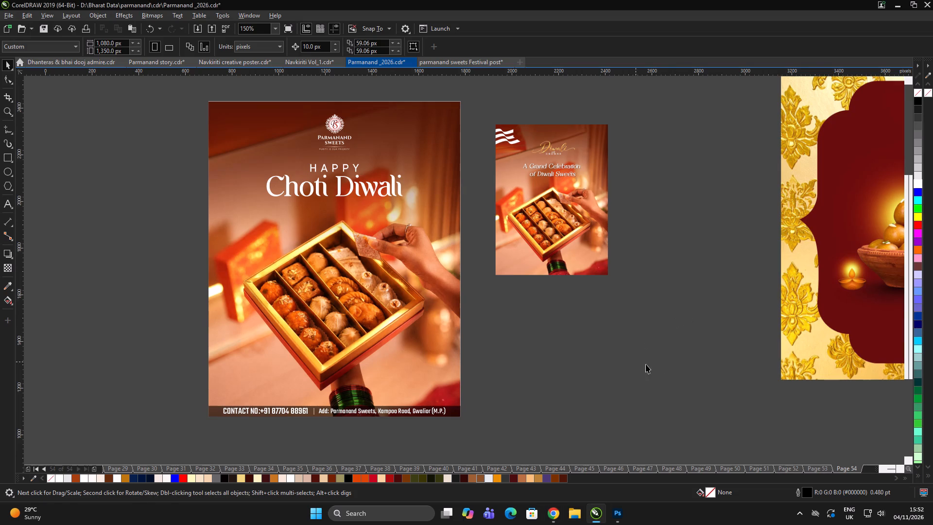
click(657, 363)
key(alt+Tab)
scroll(690, 306, down, 4)
scroll(692, 302, up, 5)
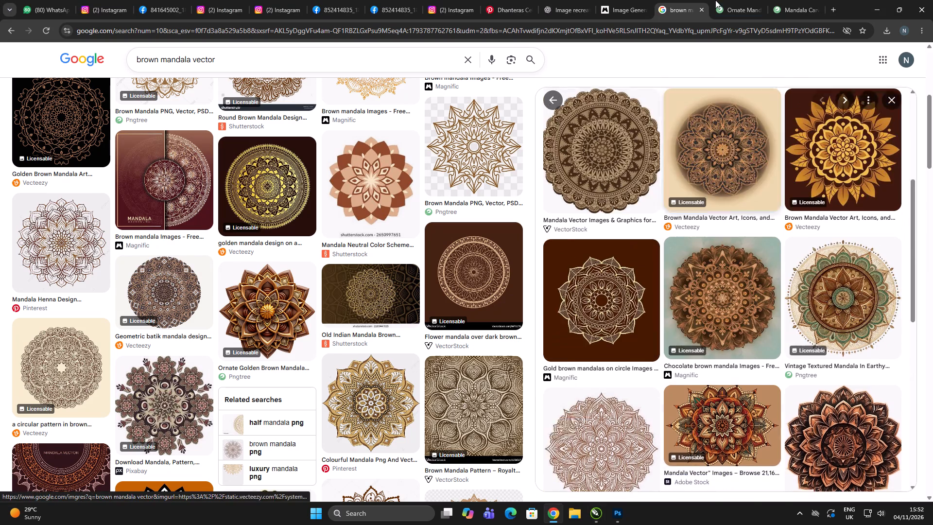
Examine the ornate mandala background images on Pngtree for a suitable brown mandala.
click(722, 0)
scroll(626, 224, down, 4)
scroll(418, 322, down, 4)
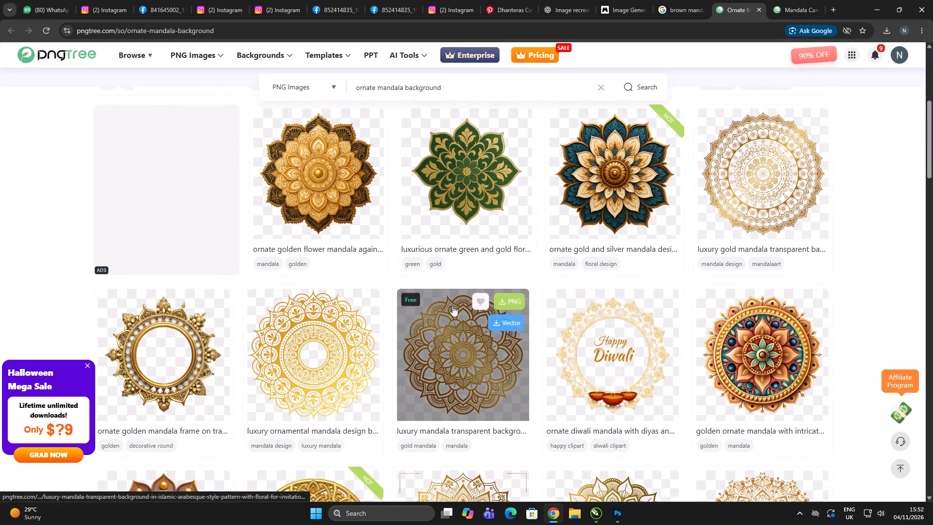
scroll(452, 306, down, 8)
Examine the mandala carving images on Pngtree for a suitable brown mandala.
click(790, 0)
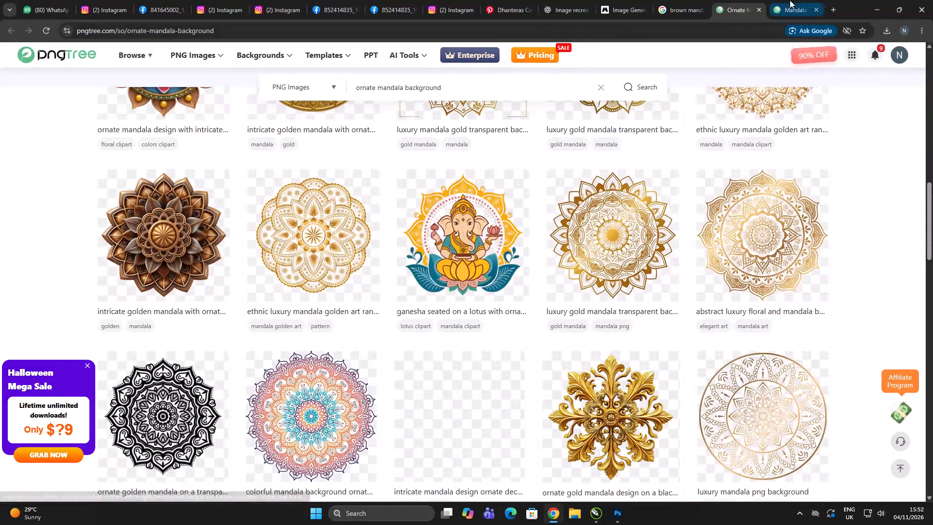
scroll(588, 282, down, 5)
scroll(891, 281, down, 6)
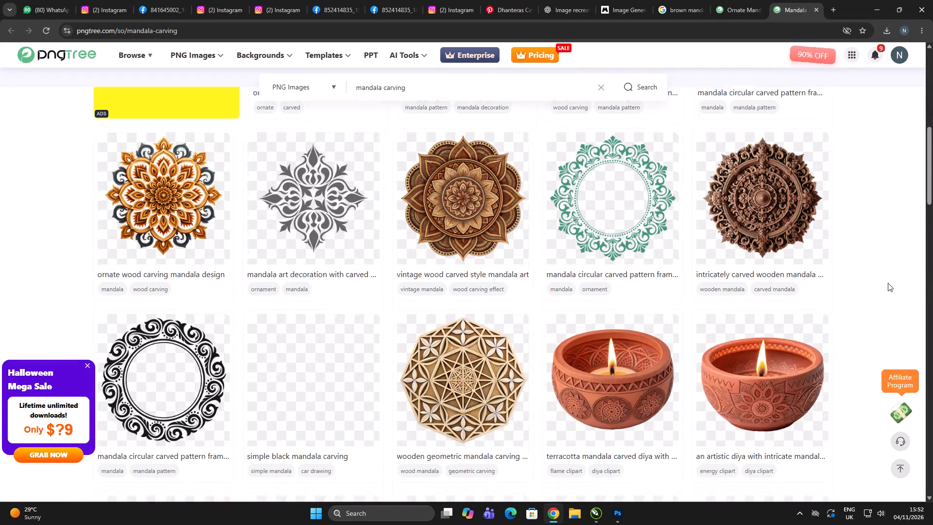
scroll(888, 283, down, 1)
scroll(888, 283, up, 3)
scroll(888, 283, down, 8)
scroll(888, 283, up, 1)
scroll(888, 283, down, 3)
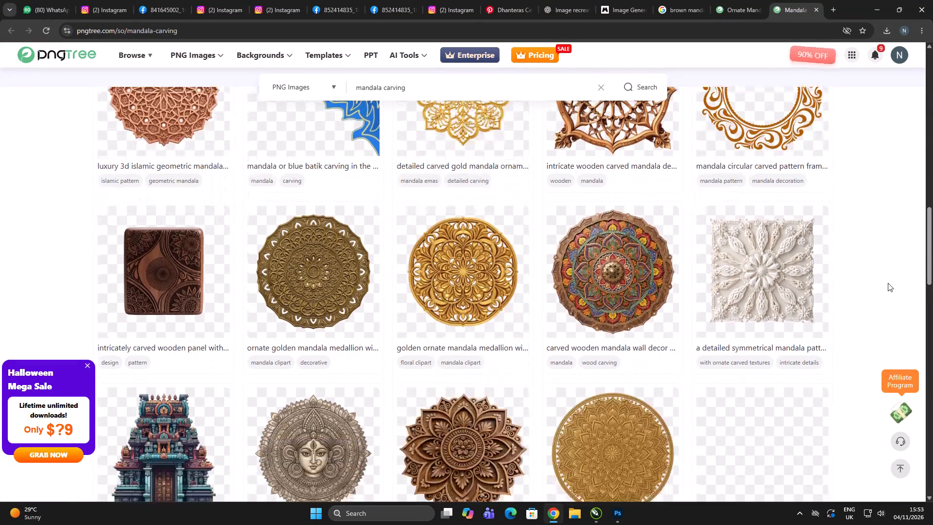
scroll(875, 283, down, 3)
click(747, 0)
click(676, 0)
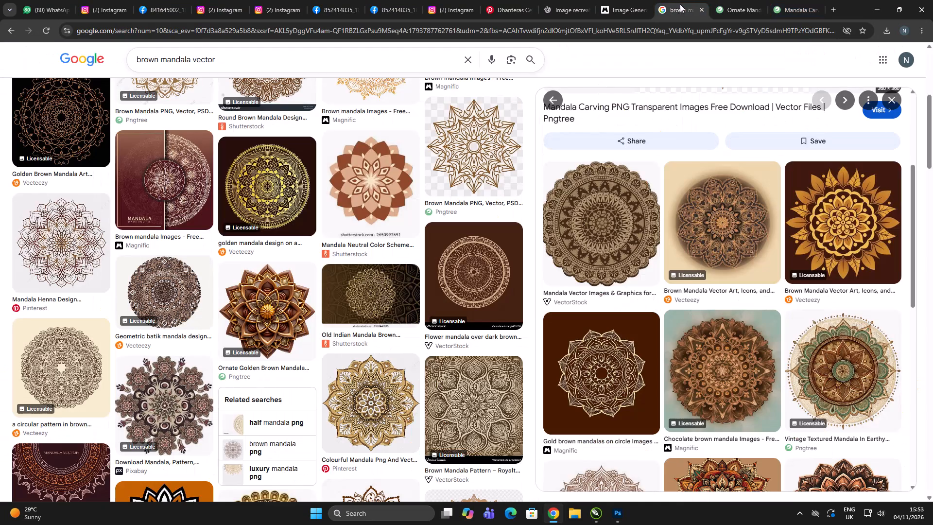
scroll(690, 313, down, 3)
click(727, 246)
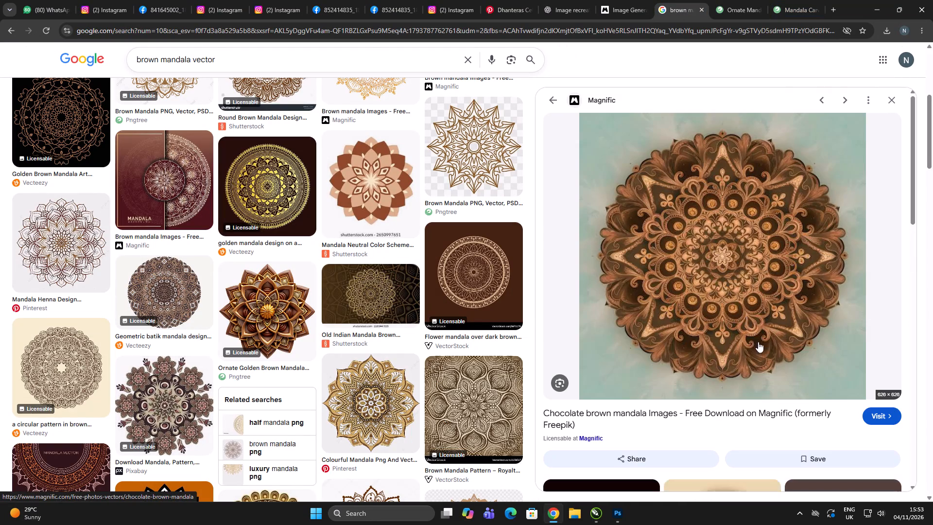
scroll(755, 331, down, 9)
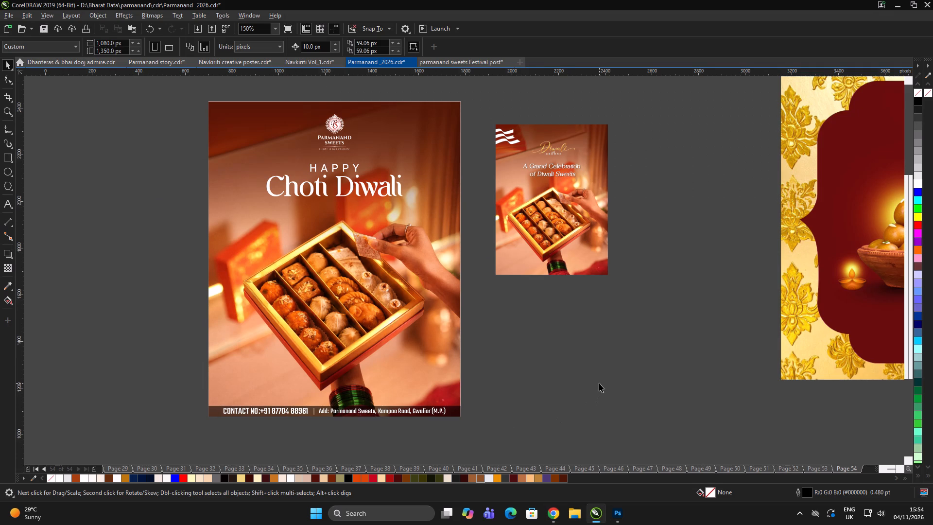
key(ctrl+o)
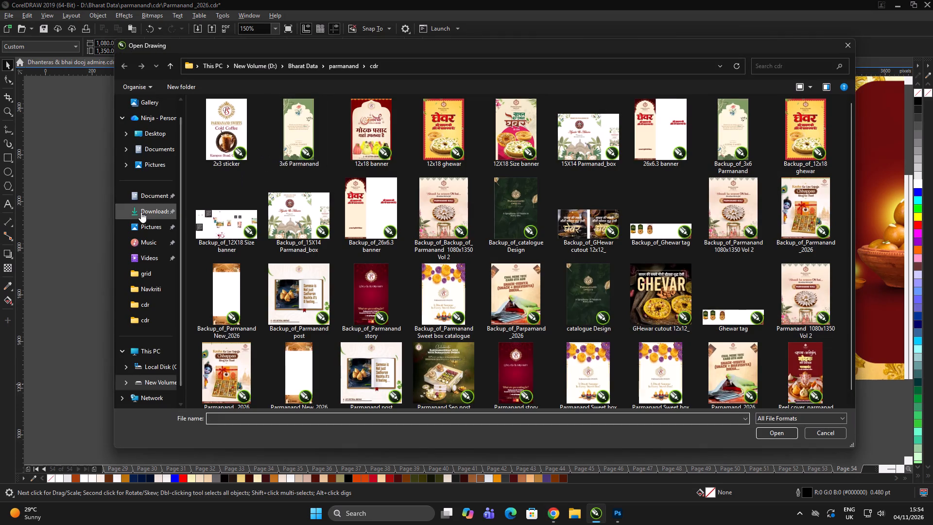
click(143, 211)
click(233, 157)
click(786, 434)
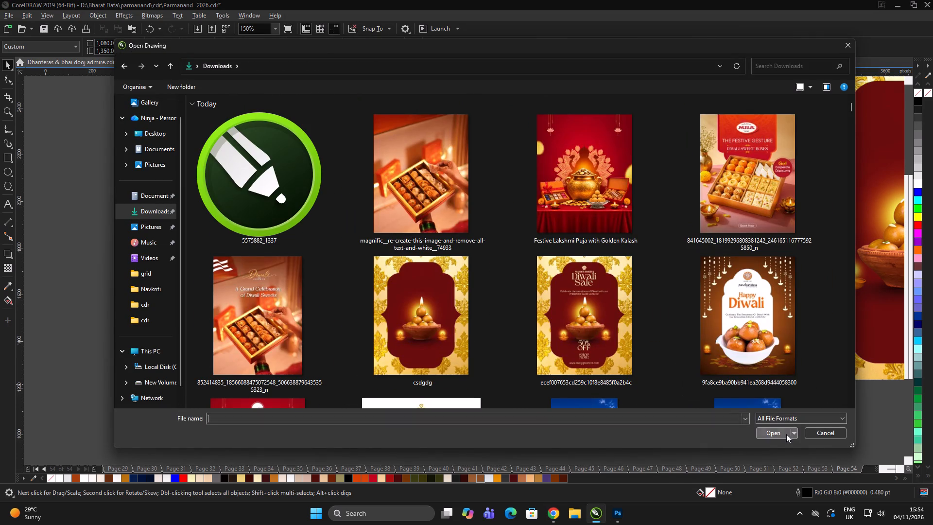
click(777, 430)
click(774, 434)
click(268, 184)
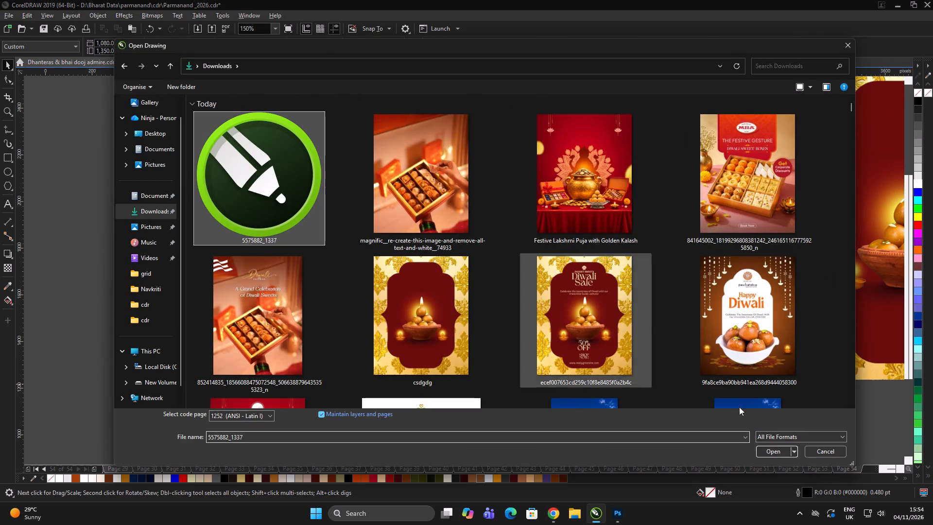
click(772, 452)
click(463, 277)
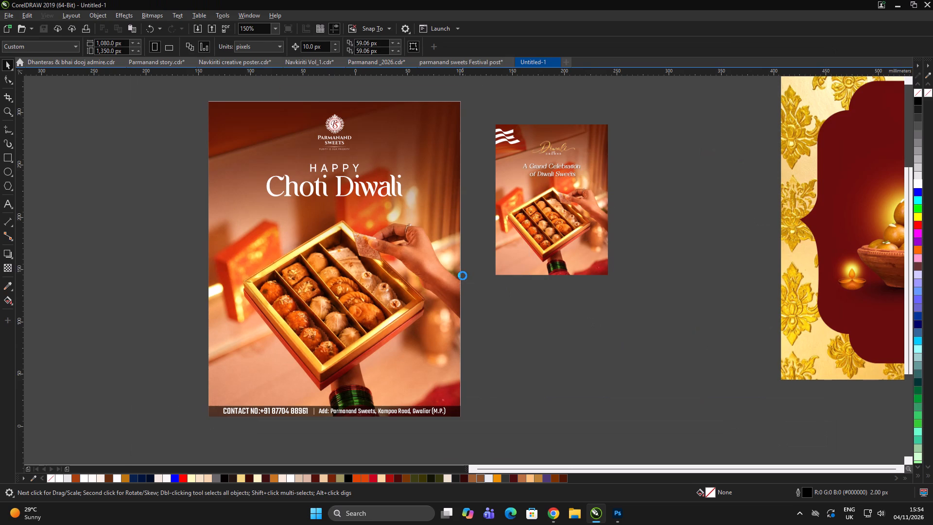
Delete the cream background square behind the mandala and group all the remaining mandala artwork.
scroll(488, 235, down, 1)
click(549, 172)
key(Delete)
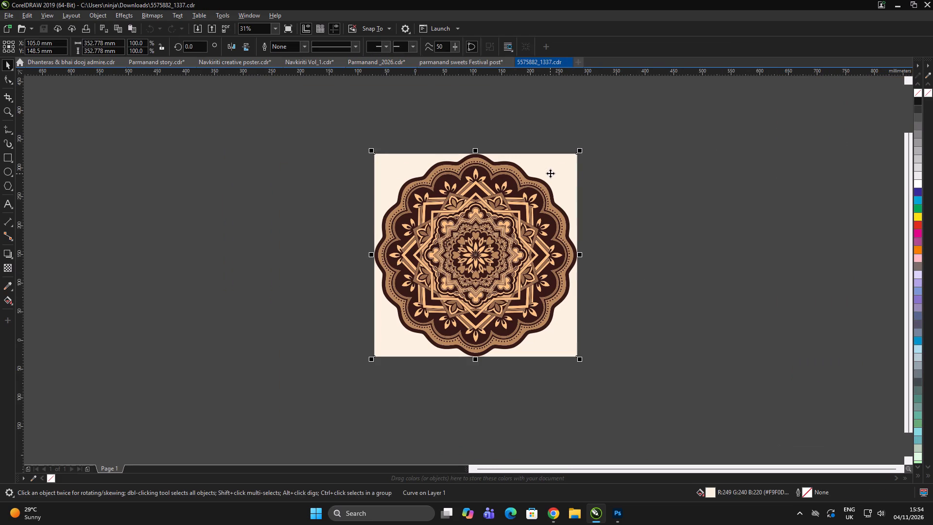
click(589, 165)
drag(614, 120, 315, 381)
key(ctrl+g)
ctrl+click(673, 330)
click(498, 245)
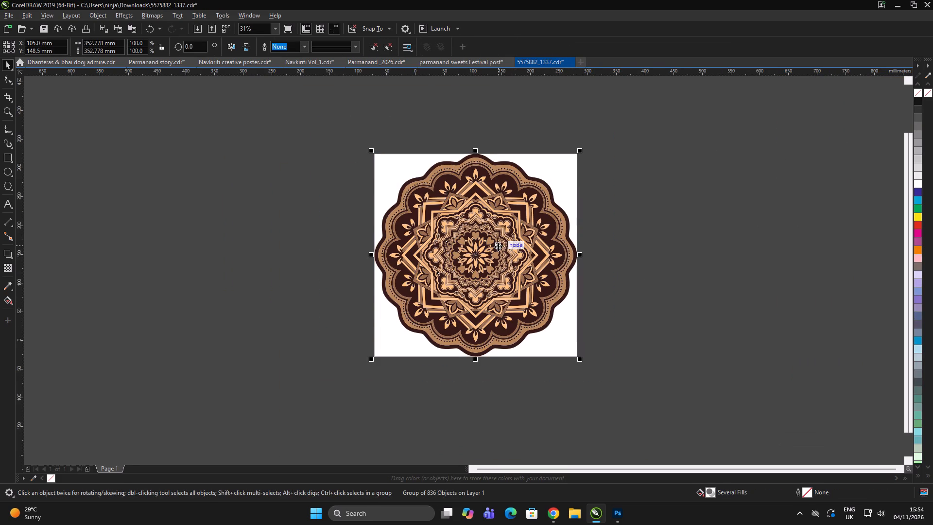
Copy the grouped mandala into the Parmanand _2026 document on Page 54, group it there and select it.
key(ctrl+c)
click(703, 247)
click(485, 63)
click(655, 179)
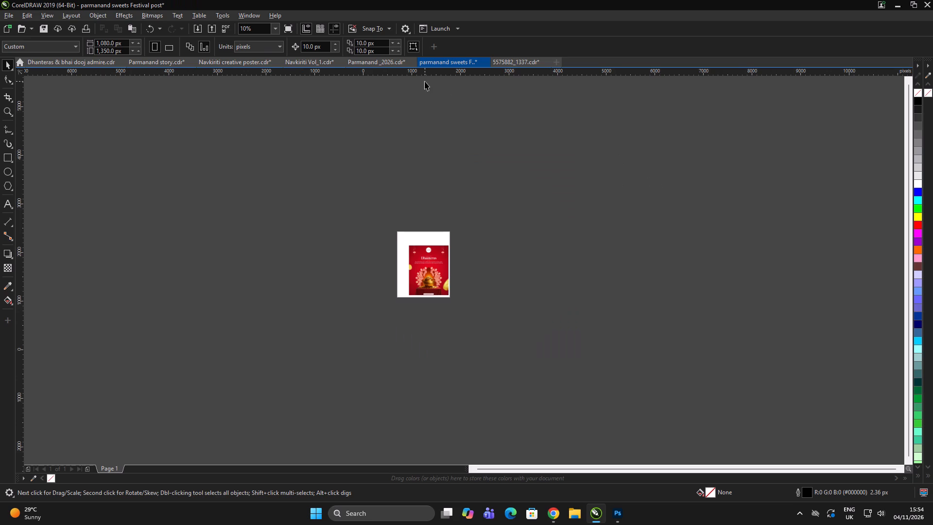
click(554, 181)
click(374, 59)
key(ctrl+v)
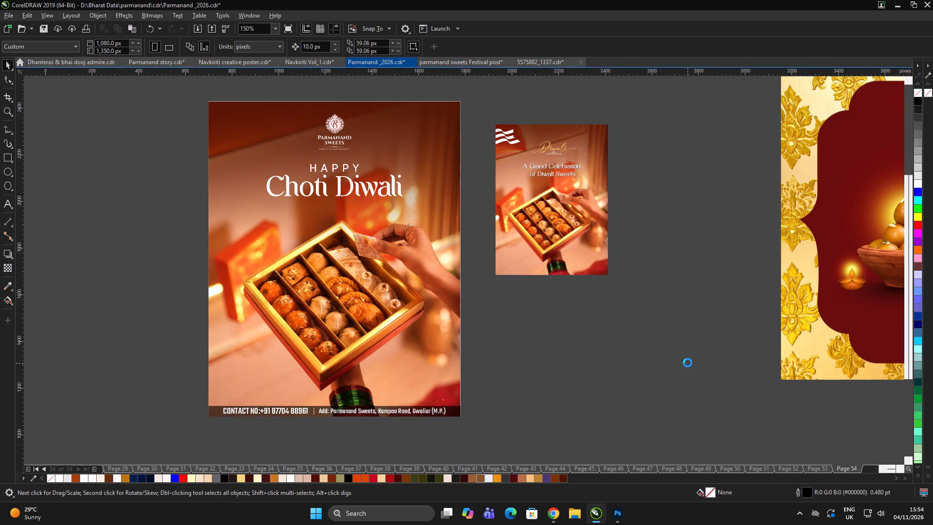
key(ctrl+g)
scroll(509, 256, down, 3)
click(713, 385)
drag(708, 385, 698, 382)
click(522, 310)
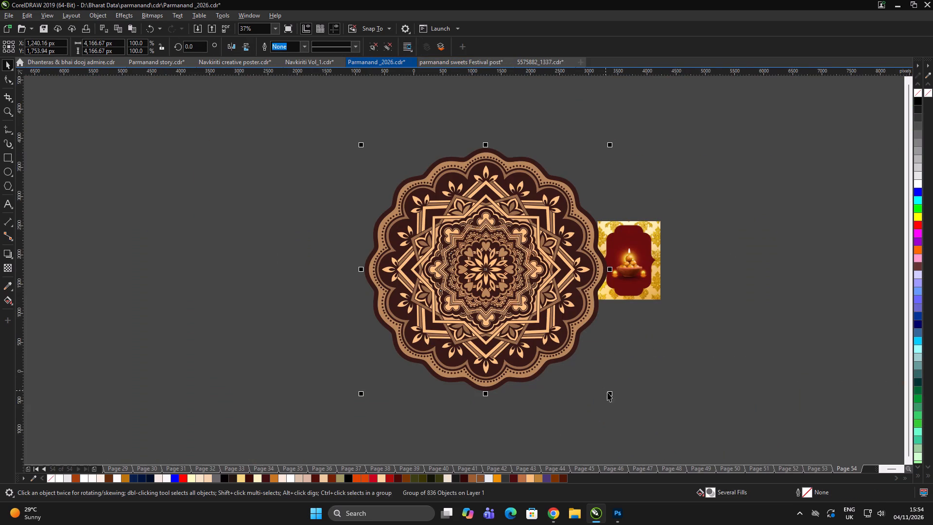
Scale the grouped mandala down to about 809 px wide and place it over the top of the Choti Diwali post.
shift+drag(612, 395, 524, 420)
scroll(530, 281, up, 2)
drag(440, 262, 443, 129)
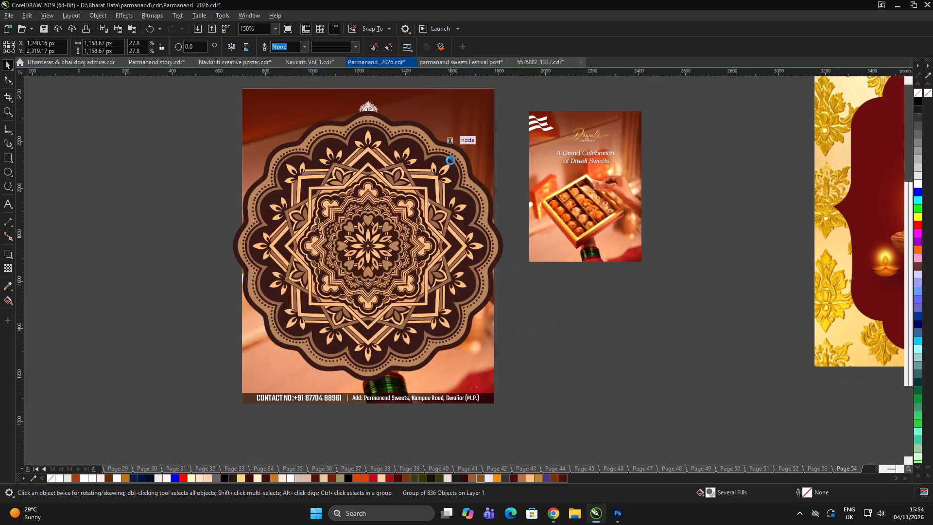
drag(417, 174, 416, 154)
drag(506, 232, 471, 242)
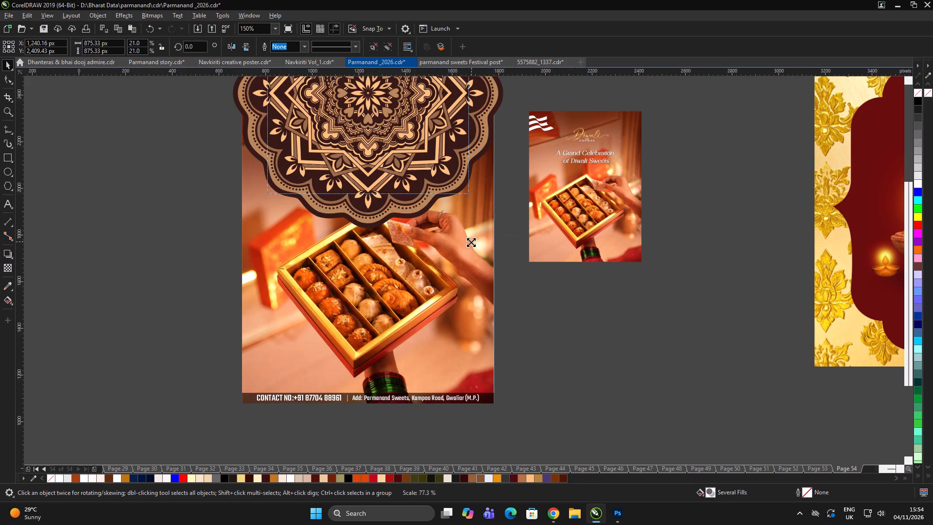
drag(471, 242, 465, 243)
key(ctrl+g)
click(597, 291)
Convert the mandala group to a 300 dpi RGB bitmap with a transparent background.
click(381, 128)
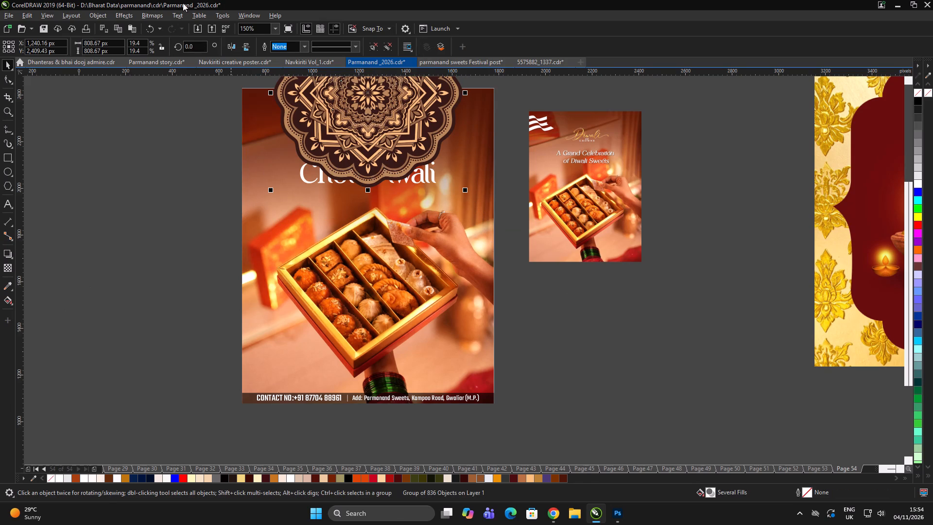
click(153, 16)
click(156, 25)
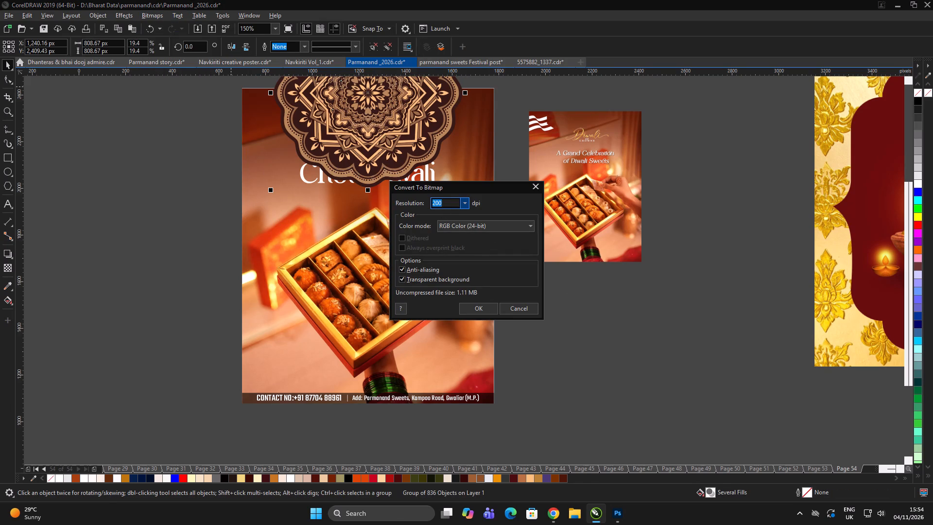
click(451, 201)
drag(451, 200, 427, 203)
key(3)
key(0)
key(0)
key(Return)
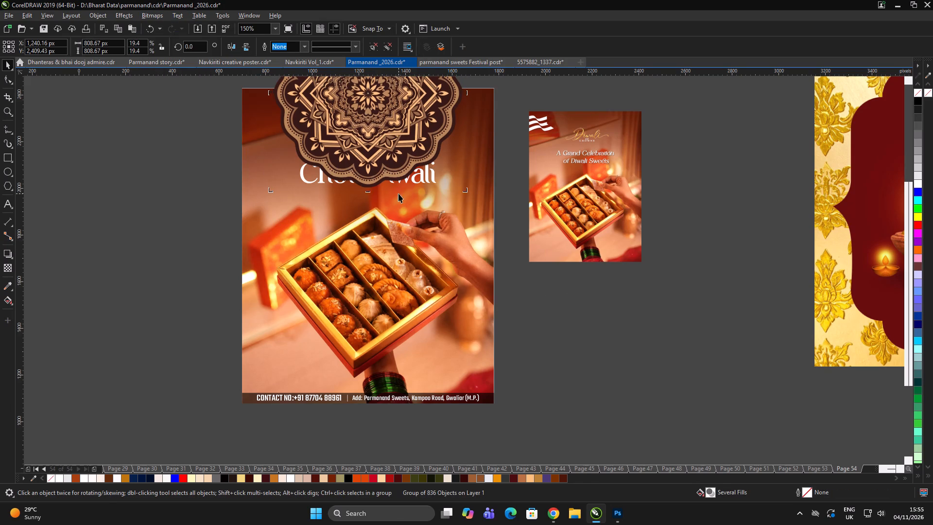
Apply uniform transparency of 79 to the mandala bitmap.
click(5, 264)
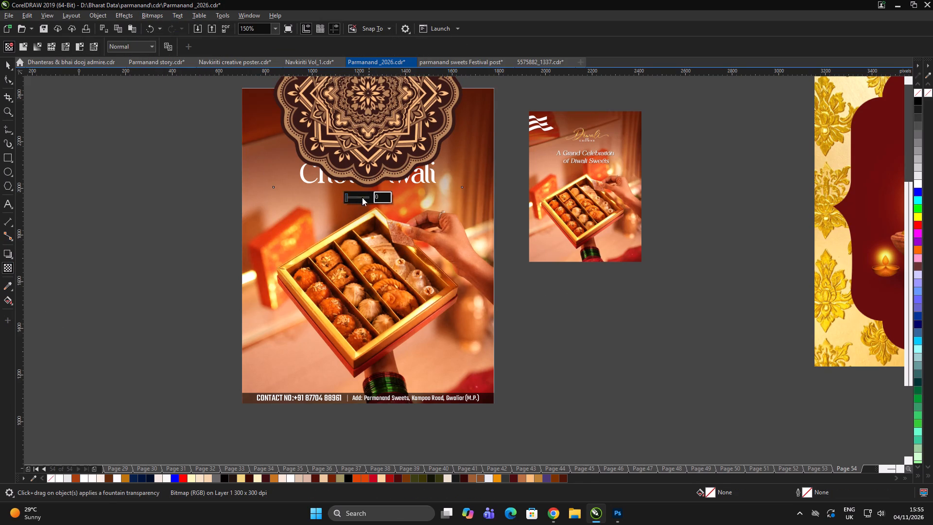
click(358, 197)
click(363, 194)
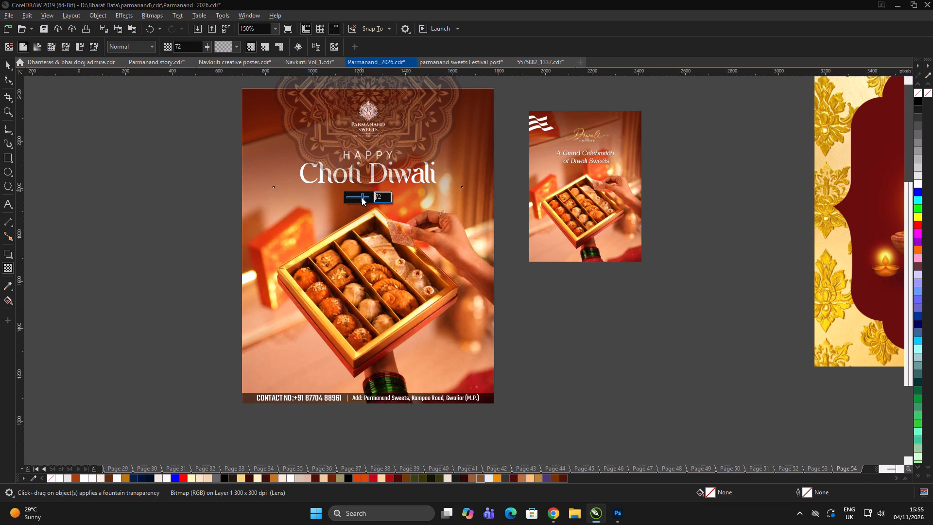
click(364, 196)
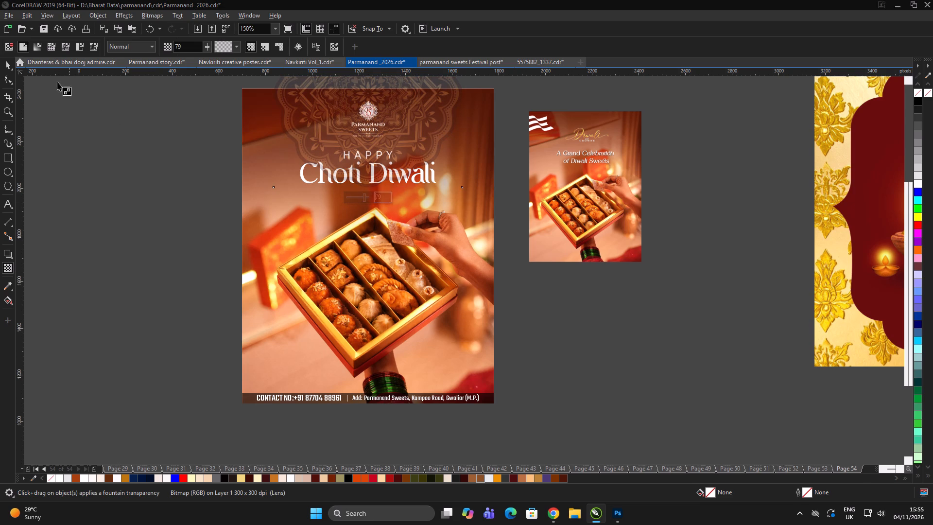
click(6, 64)
click(493, 318)
click(497, 314)
Shrink the mandala to about 705 px wide and shift it slightly upward behind the Parmanand Sweets logo.
scroll(454, 300, down, 2)
click(510, 319)
scroll(484, 277, up, 2)
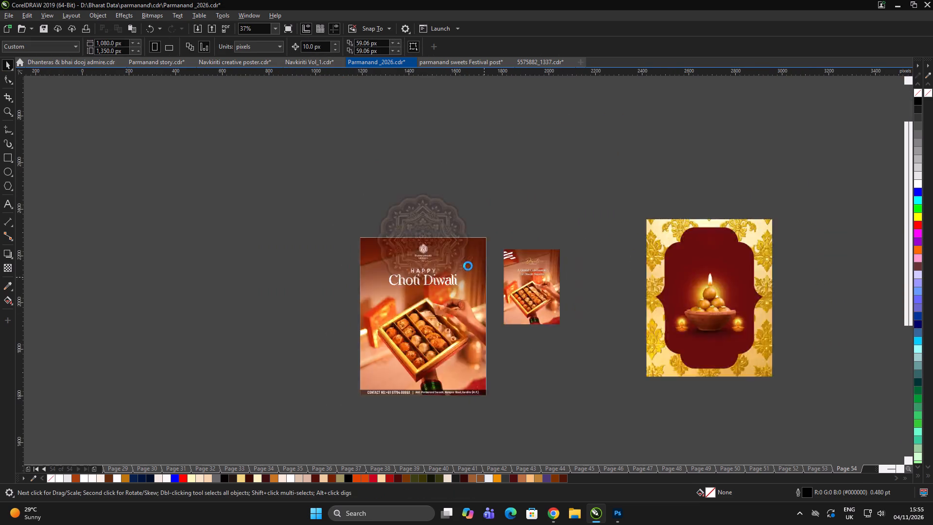
click(418, 217)
shift+drag(469, 304, 457, 318)
scroll(420, 241, up, 1)
click(419, 240)
drag(423, 225, 426, 217)
click(428, 225)
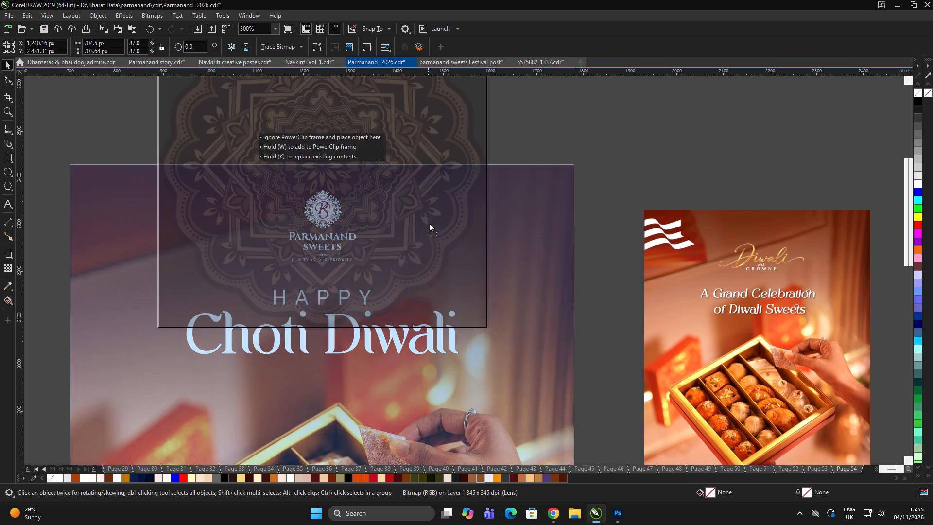
scroll(413, 201, down, 2)
double_click(550, 122)
PowerClip the mandala inside the Choti Diwali post's background frame.
scroll(489, 154, up, 2)
click(447, 142)
right_click(446, 139)
click(489, 275)
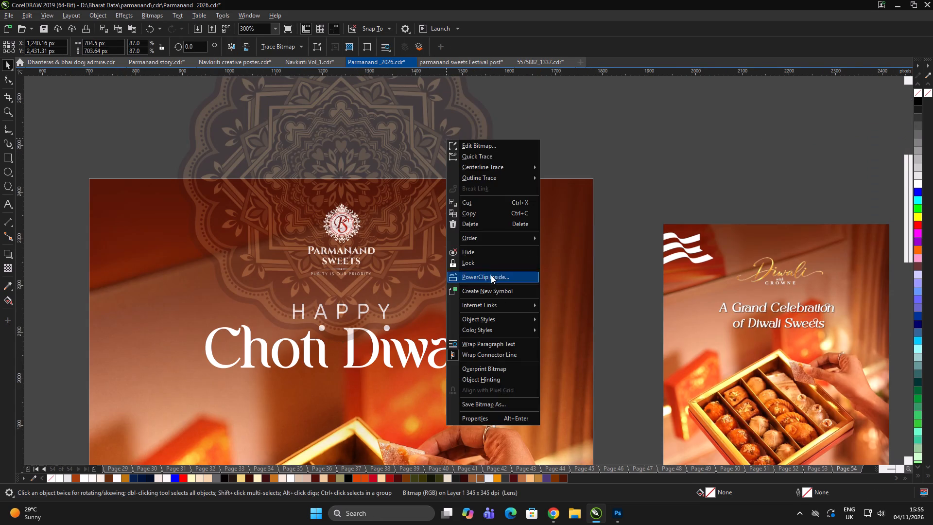
click(545, 278)
Scale the clipped mandala down to about 663 px wide around its centre.
scroll(475, 163, down, 1)
double_click(559, 131)
alt+click(455, 202)
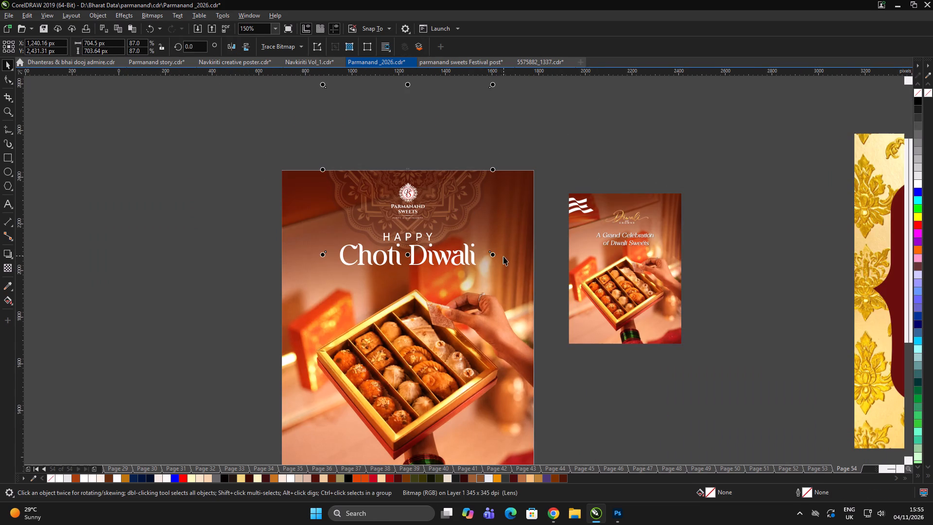
drag(496, 256, 491, 262)
double_click(534, 127)
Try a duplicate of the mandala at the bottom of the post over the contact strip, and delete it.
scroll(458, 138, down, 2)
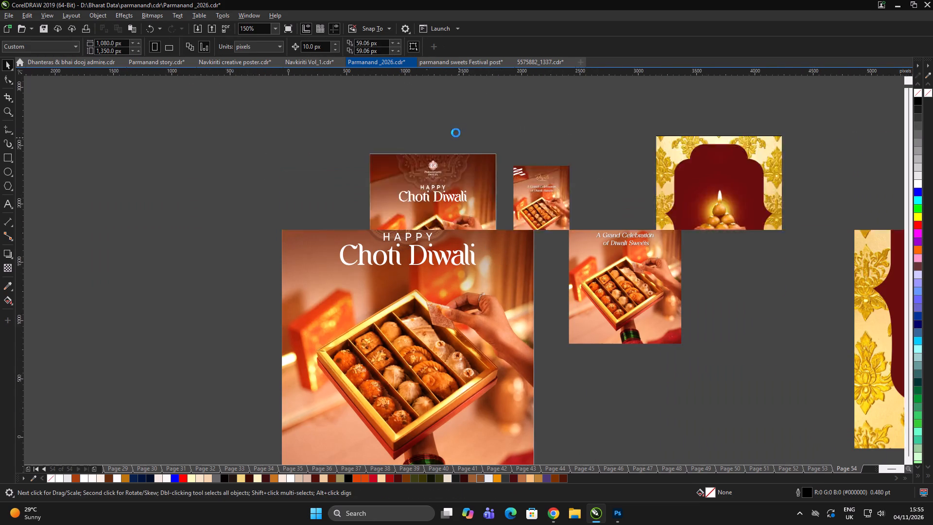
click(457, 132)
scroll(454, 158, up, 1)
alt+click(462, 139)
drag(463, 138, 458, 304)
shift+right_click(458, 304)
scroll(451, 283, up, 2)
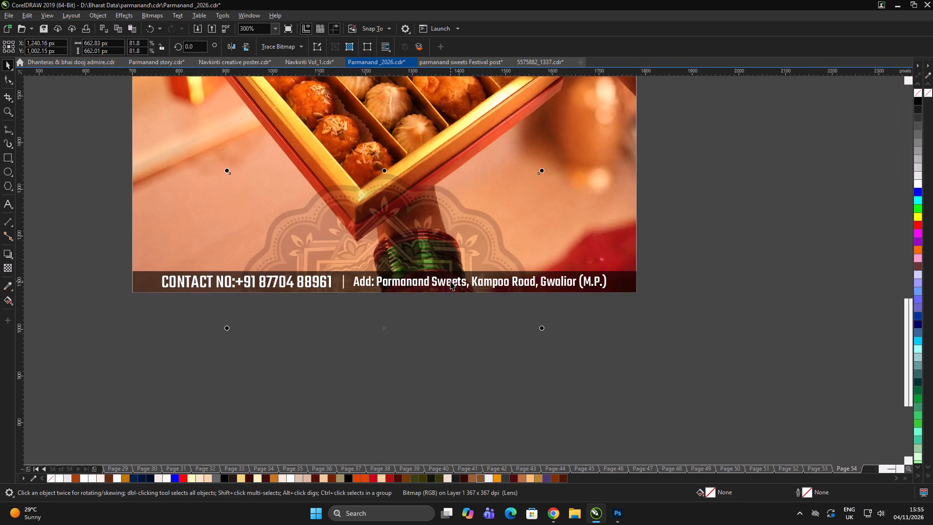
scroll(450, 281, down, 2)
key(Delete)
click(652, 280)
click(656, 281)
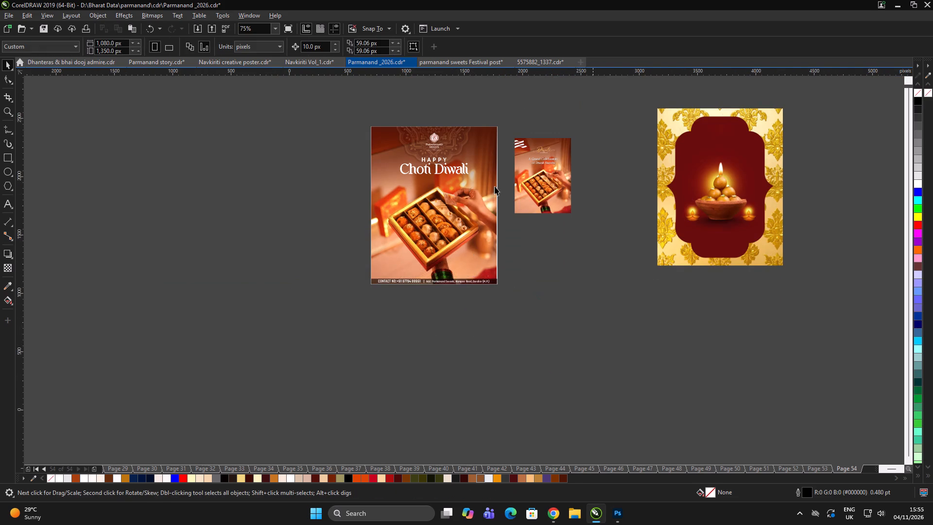
Switch to the browser and look through Magnific's related mandala vectors, PSDs, photos and videos for alternatives.
scroll(426, 120, up, 2)
alt+click(499, 161)
key(alt+Tab)
scroll(758, 246, down, 3)
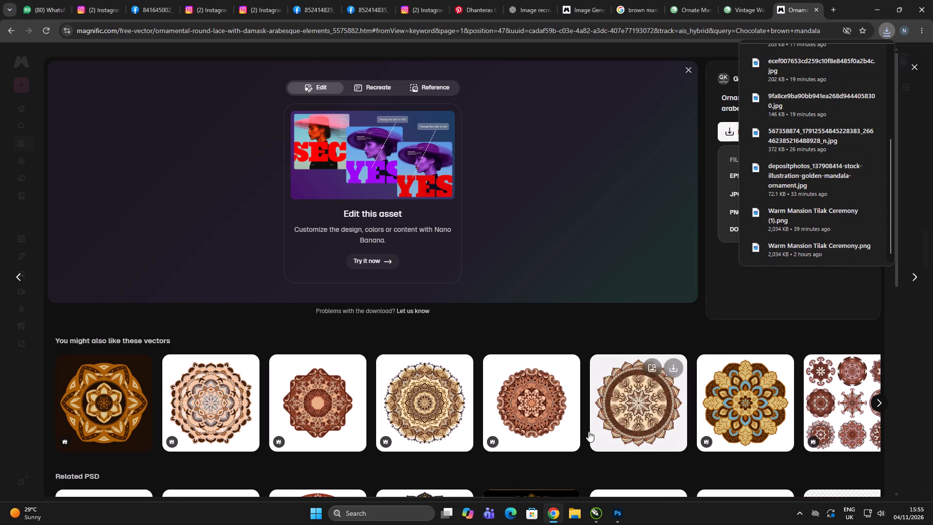
scroll(567, 415, down, 4)
scroll(557, 291, down, 6)
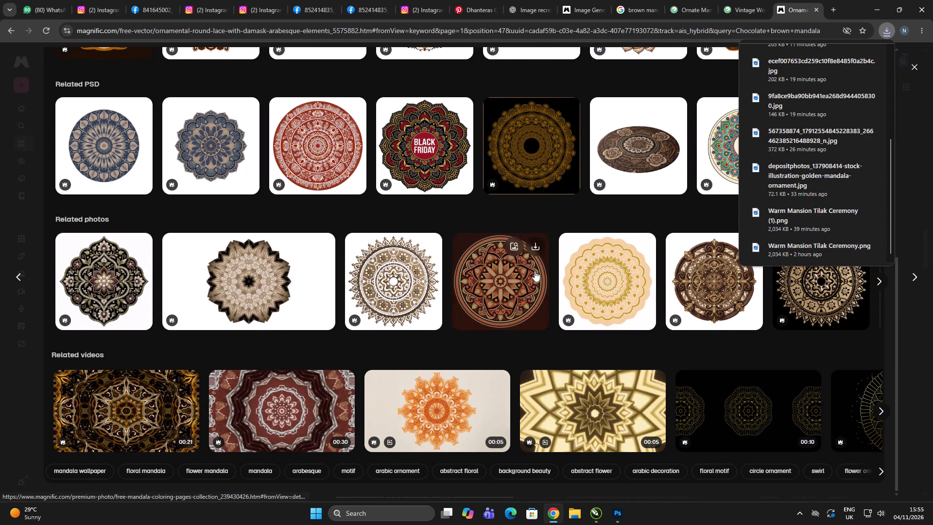
scroll(712, 283, up, 6)
click(882, 299)
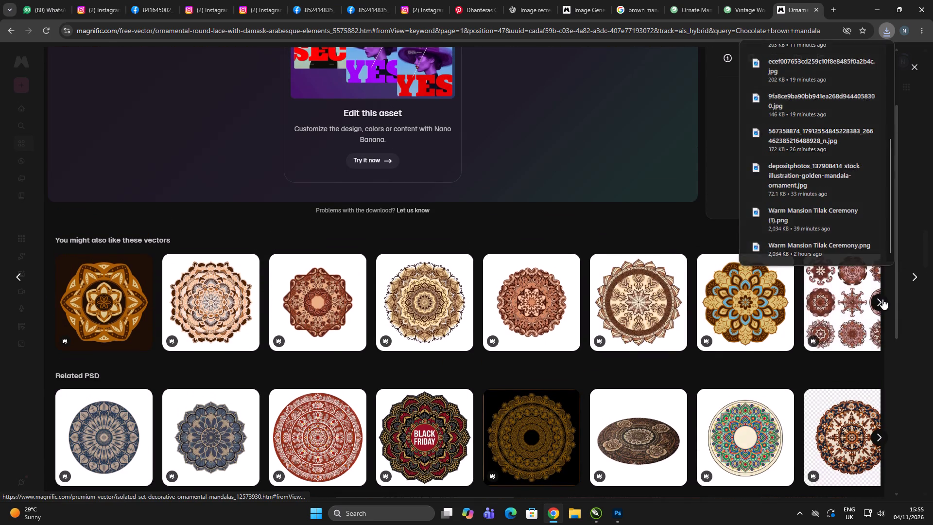
key(alt+Tab)
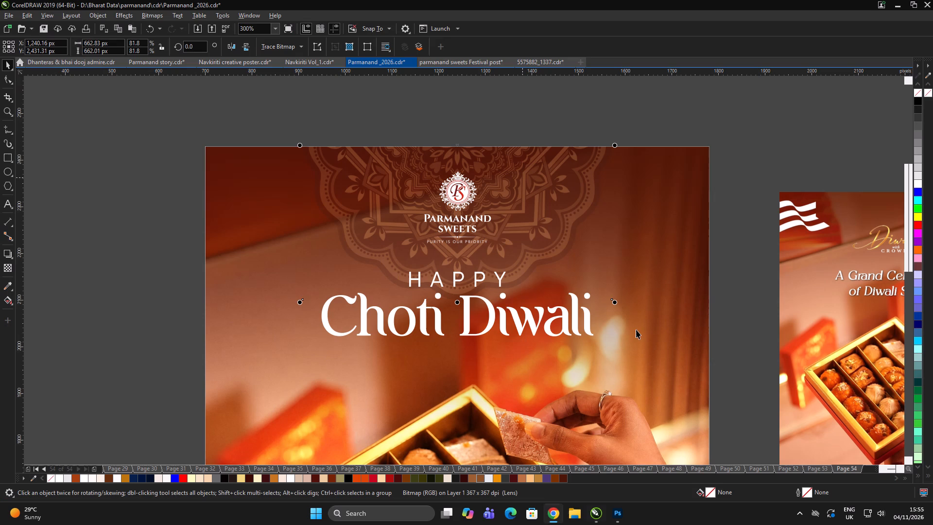
Scale the mandala on the Choti Diwali post down to about 542 px wide.
click(694, 91)
alt+click(569, 178)
shift+drag(615, 301, 587, 316)
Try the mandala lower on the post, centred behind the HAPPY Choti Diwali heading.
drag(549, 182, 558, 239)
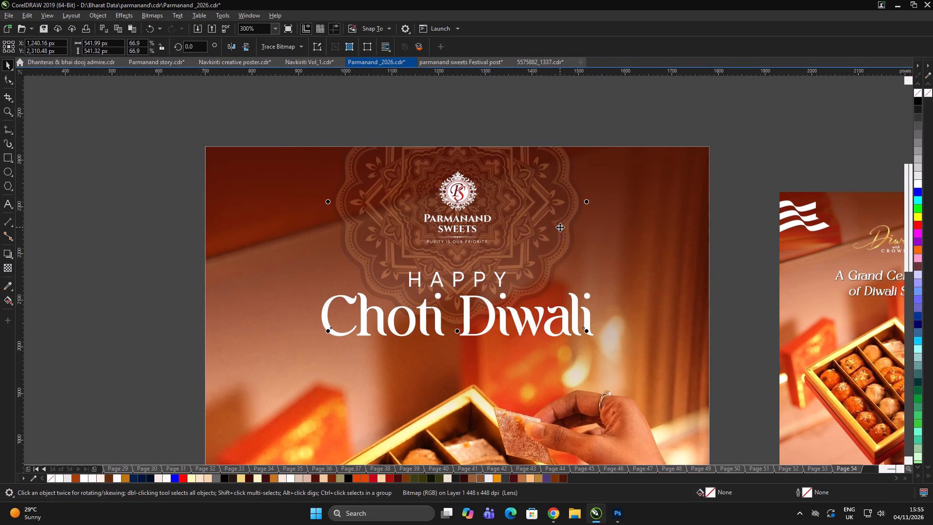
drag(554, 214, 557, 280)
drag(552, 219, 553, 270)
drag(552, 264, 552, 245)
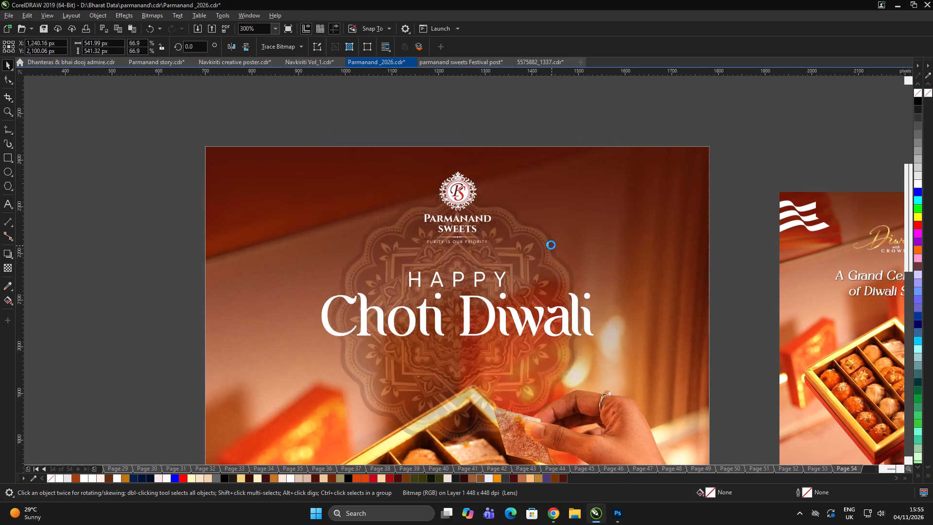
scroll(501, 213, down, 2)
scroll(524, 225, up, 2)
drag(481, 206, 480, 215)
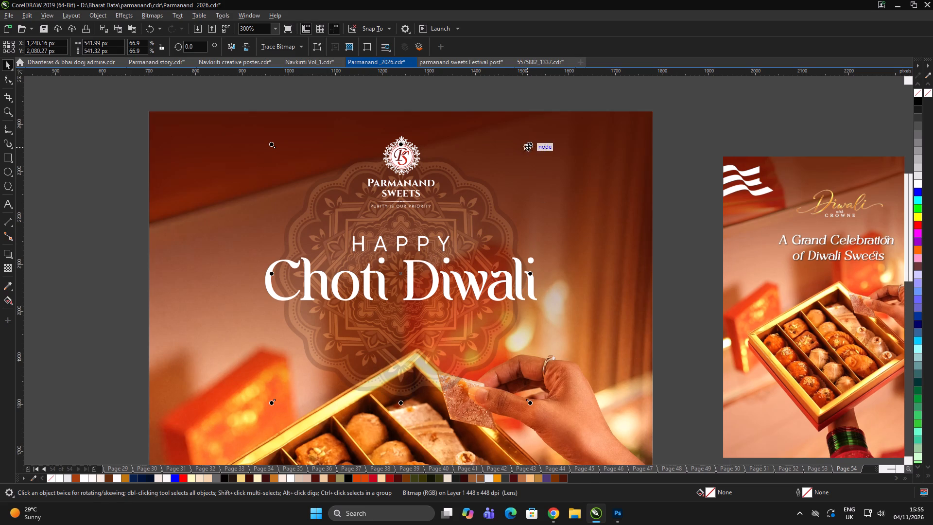
Set the mandala's transparency to 85.
click(9, 267)
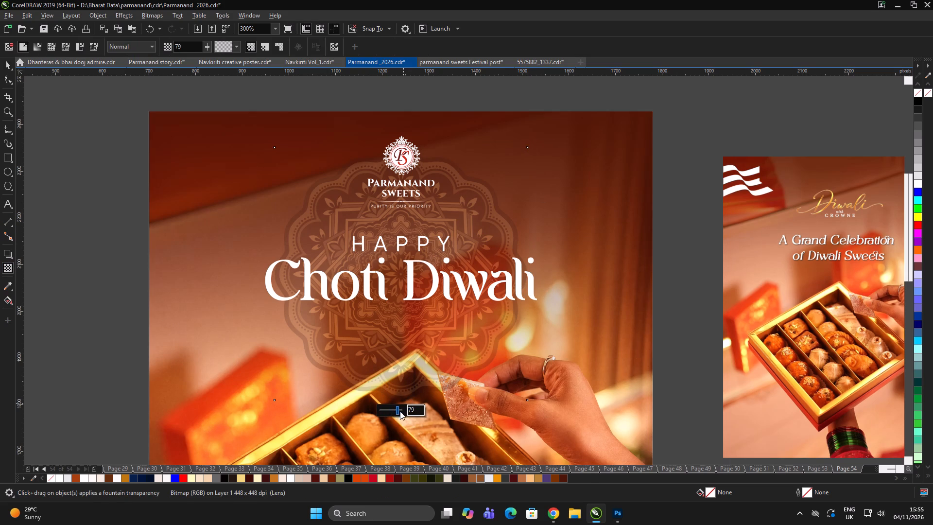
drag(415, 410, 391, 415)
text(85)
key(Return)
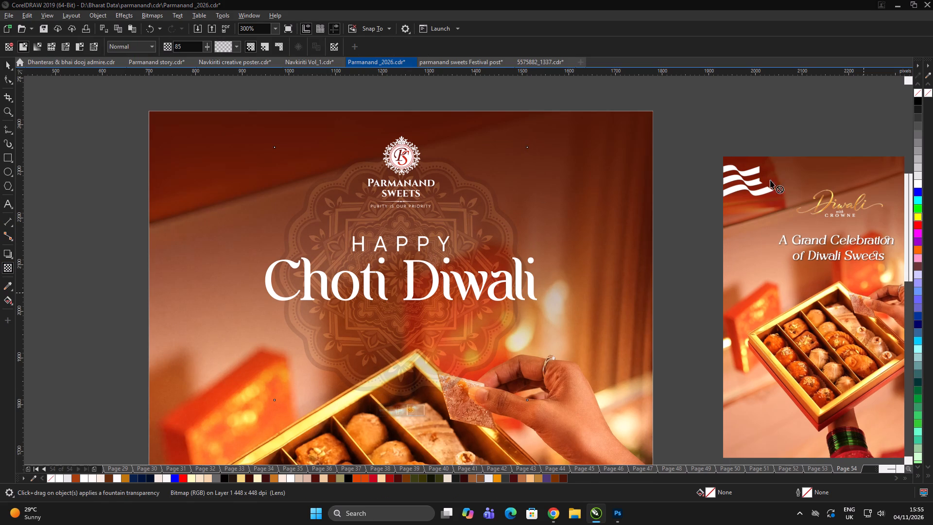
click(6, 59)
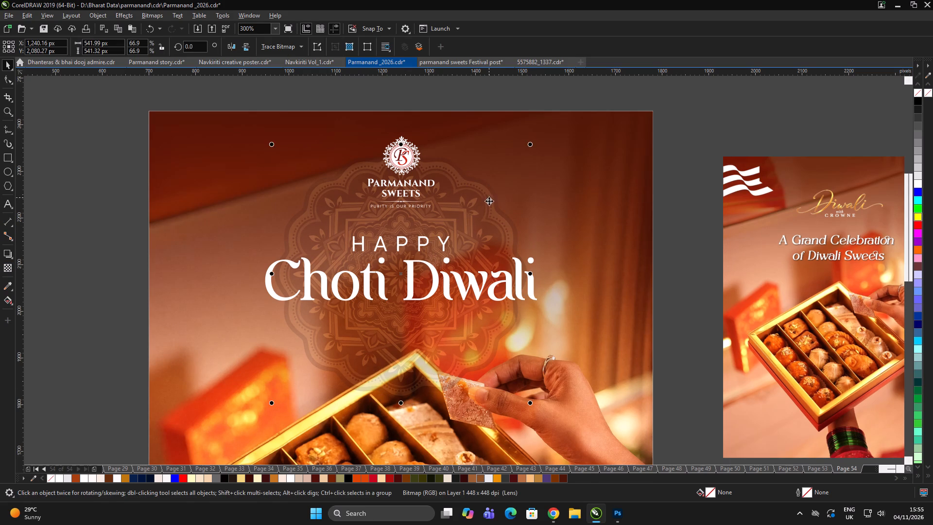
Move the mandala up behind the Parmanand Sweets logo so its top is cut by the post's upper edge.
drag(477, 208, 479, 138)
drag(472, 168, 471, 144)
drag(465, 166, 467, 155)
drag(468, 158, 468, 152)
click(466, 155)
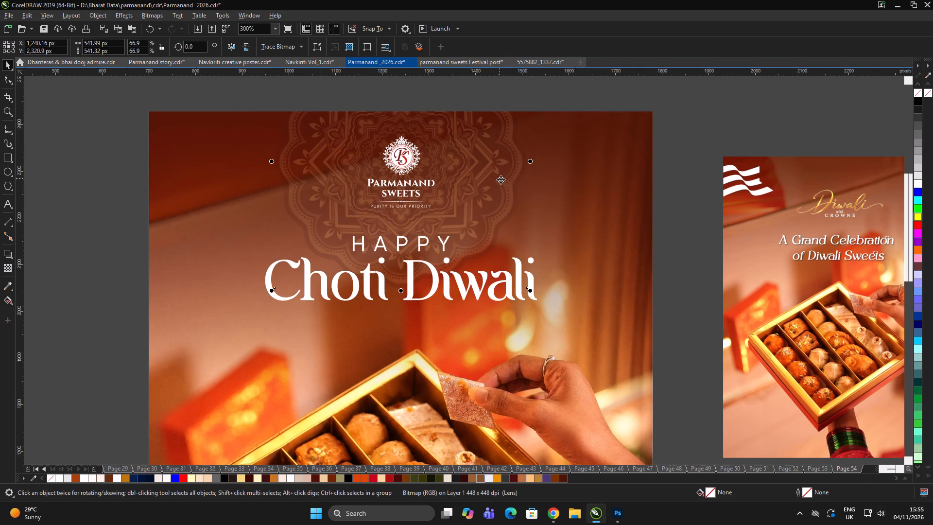
click(622, 123)
Set the Choti Diwali heading's fill and outline to golden brown #BF750D.
scroll(446, 168, down, 2)
click(517, 140)
double_click(521, 138)
scroll(480, 177, up, 1)
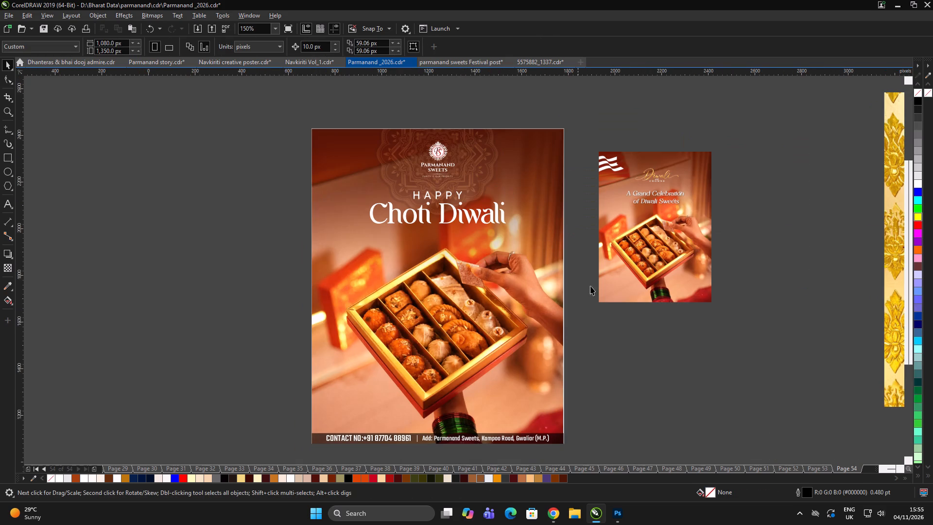
double_click(615, 306)
scroll(527, 230, up, 1)
click(471, 205)
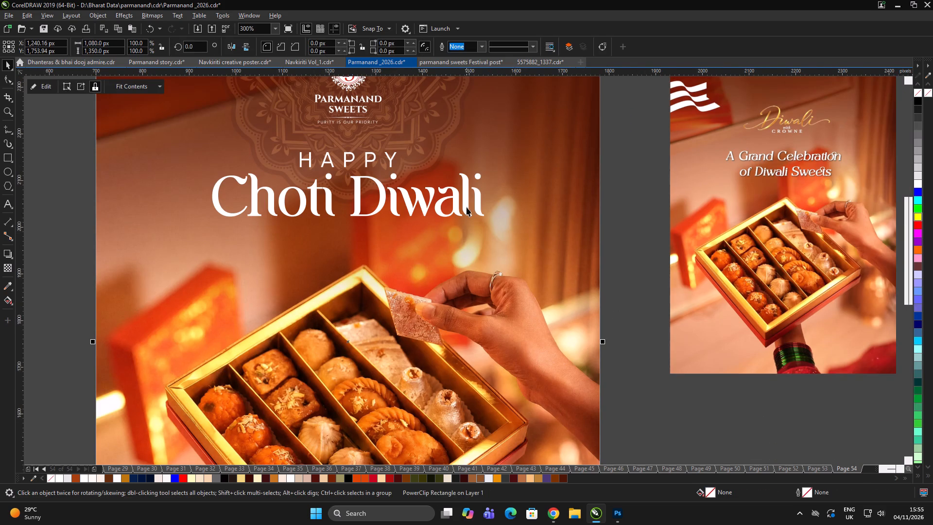
click(466, 207)
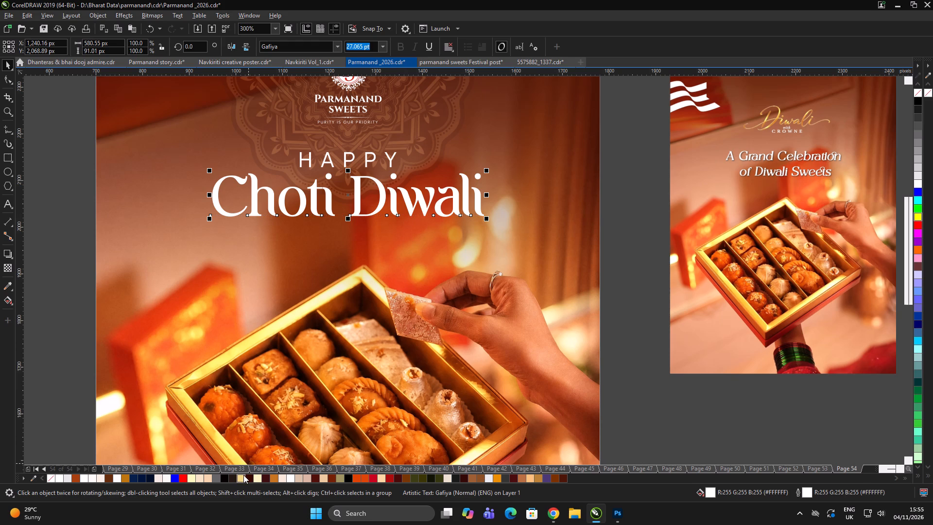
click(243, 475)
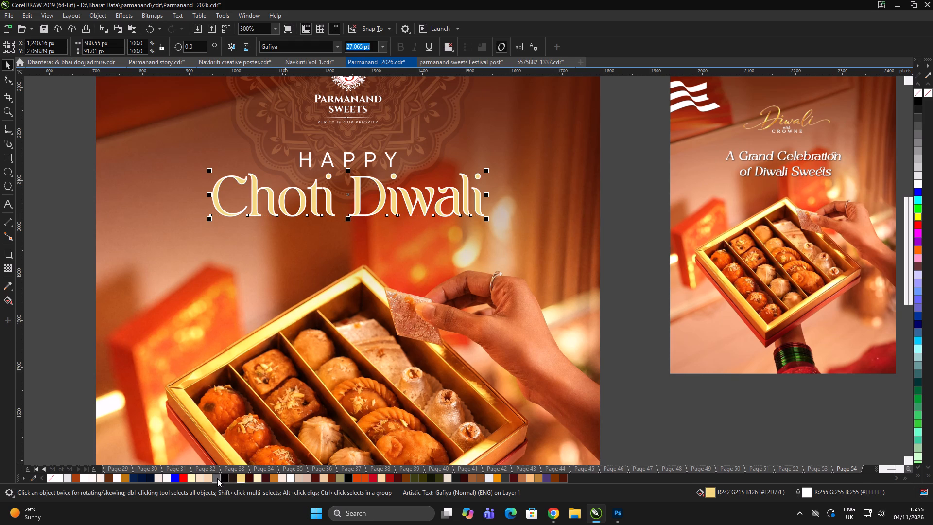
click(124, 479)
right_click(125, 477)
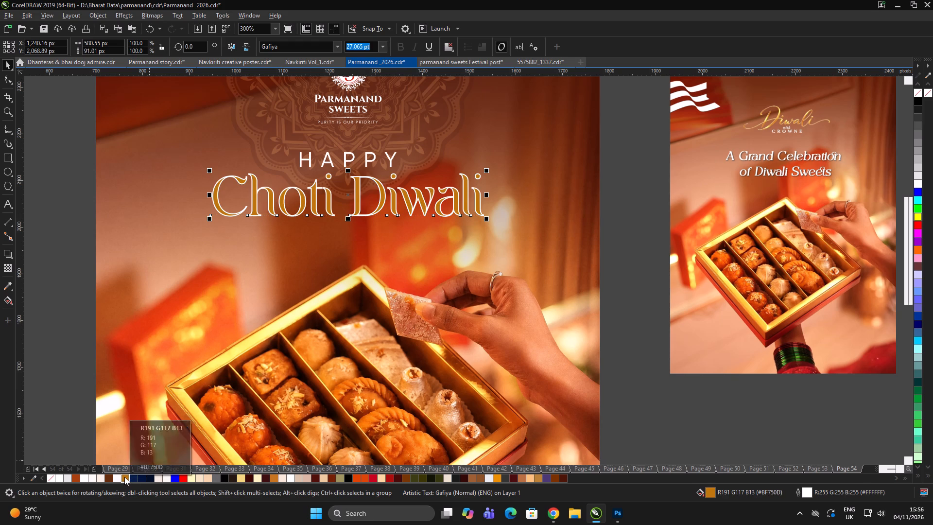
Give the Choti Diwali heading a vertical fountain fill from #BF750D down to light gold #F2D77E, and remove its outline.
scroll(352, 198, up, 1)
key(g)
drag(375, 159, 367, 231)
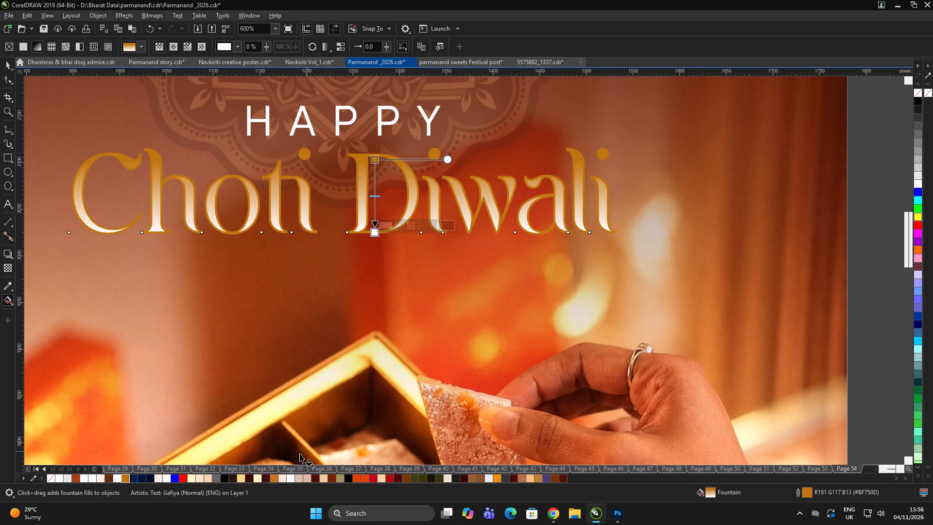
click(240, 477)
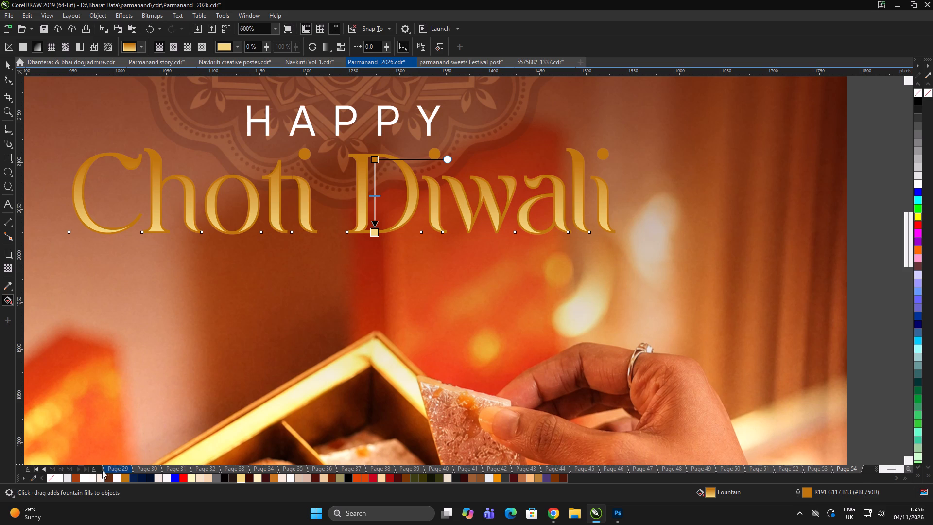
right_click(50, 477)
scroll(422, 190, down, 1)
scroll(416, 194, up, 1)
key(space)
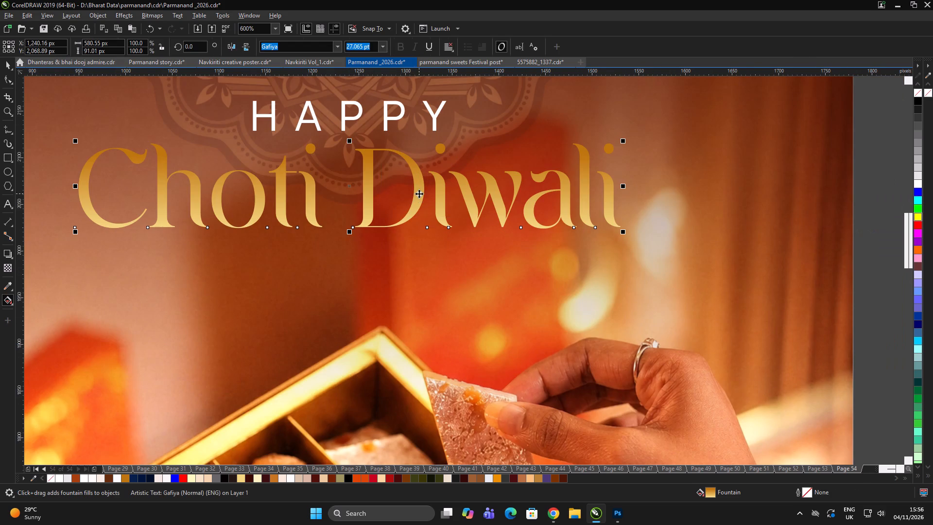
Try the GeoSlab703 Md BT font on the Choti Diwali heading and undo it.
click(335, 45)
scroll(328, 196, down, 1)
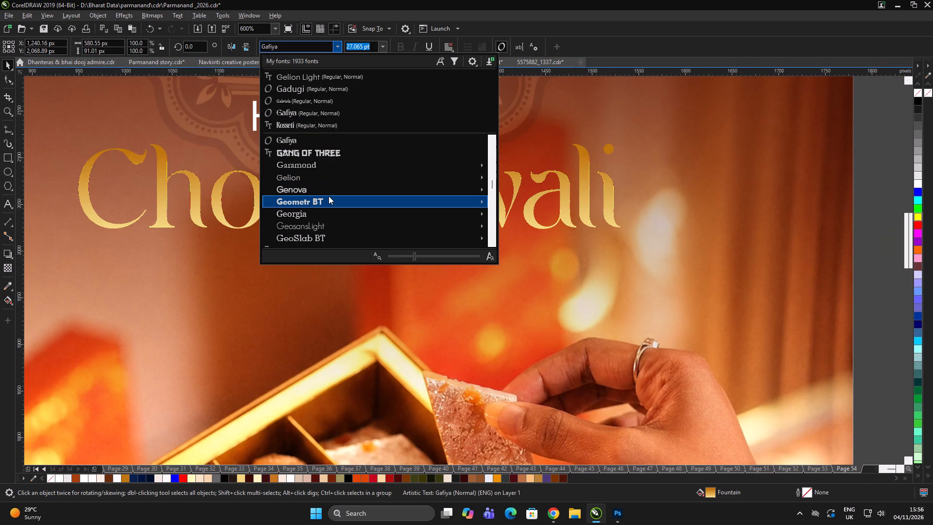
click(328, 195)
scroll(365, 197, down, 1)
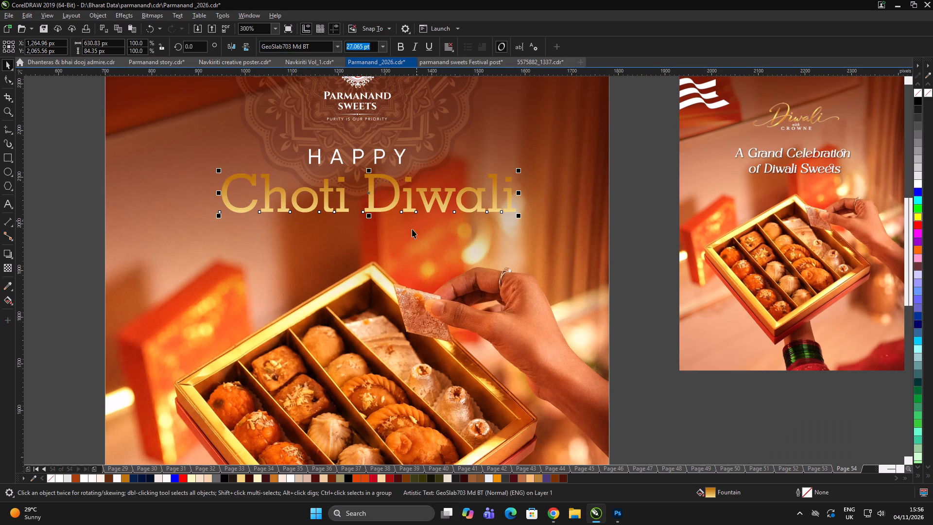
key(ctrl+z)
Make the Choti Diwali heading's fill and outline white, with a 1.5 pt outline, rounded corners and round line caps.
scroll(466, 196, down, 1)
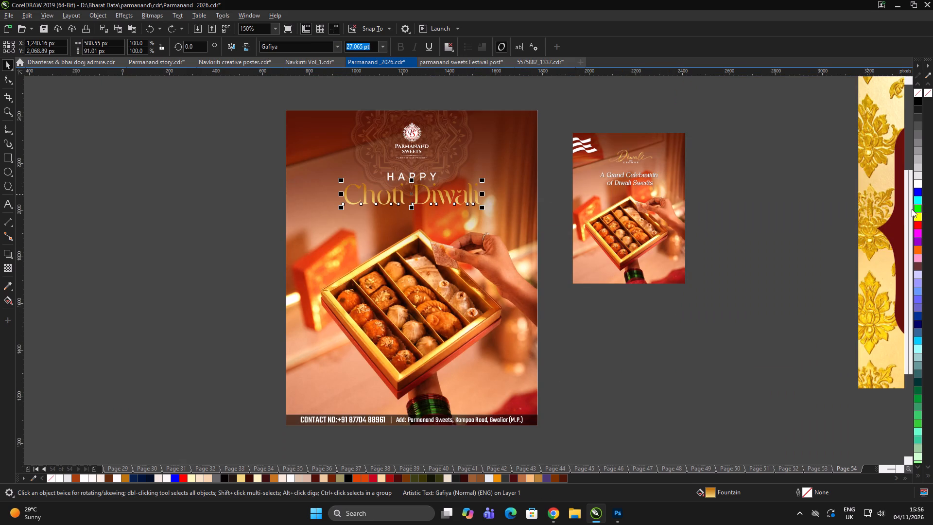
click(918, 182)
right_click(918, 184)
key(F12)
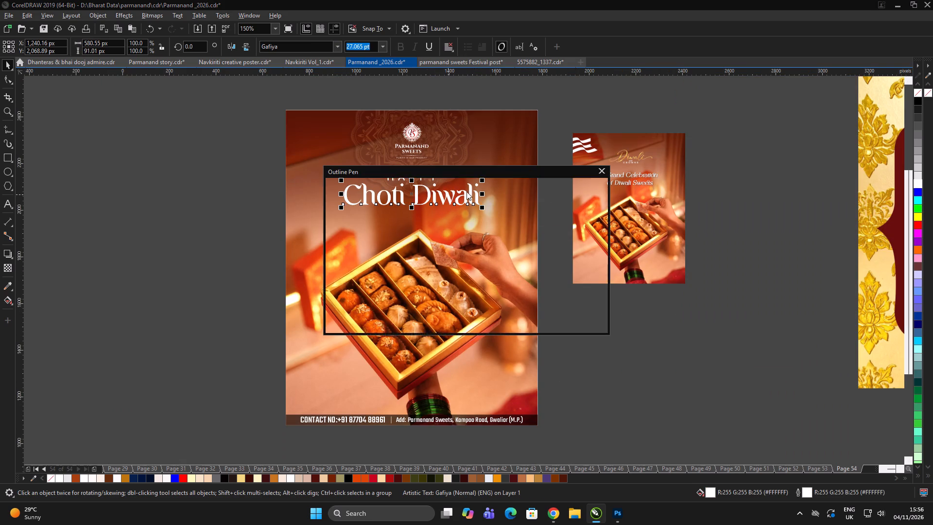
click(407, 218)
click(388, 271)
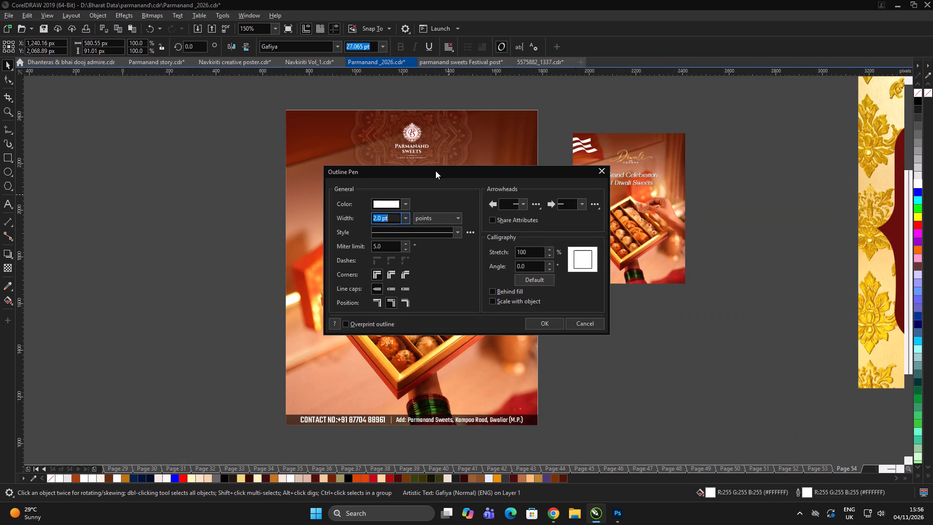
drag(435, 171, 550, 254)
click(507, 357)
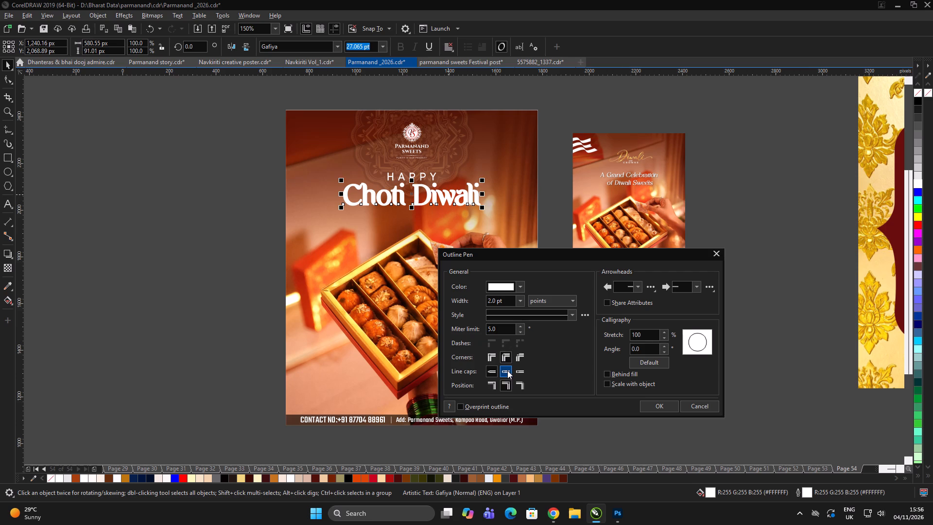
click(507, 370)
click(522, 301)
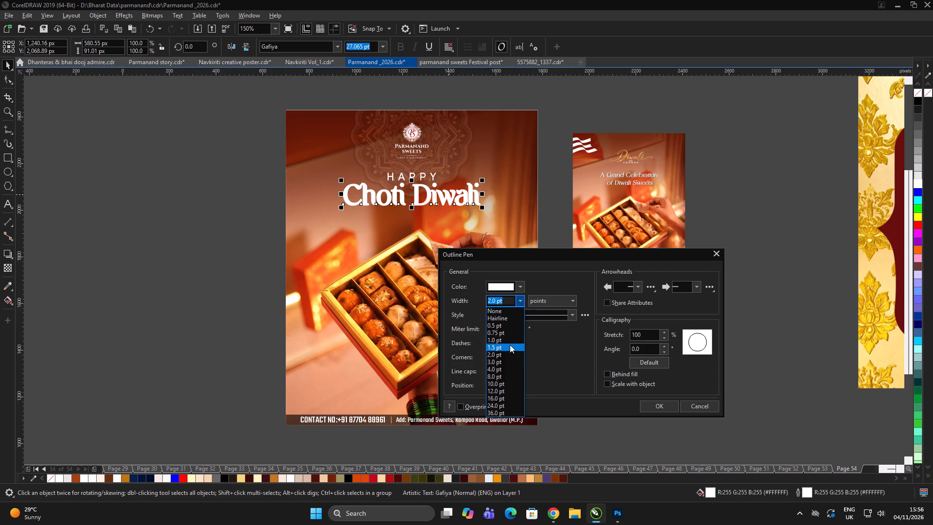
click(509, 345)
click(656, 410)
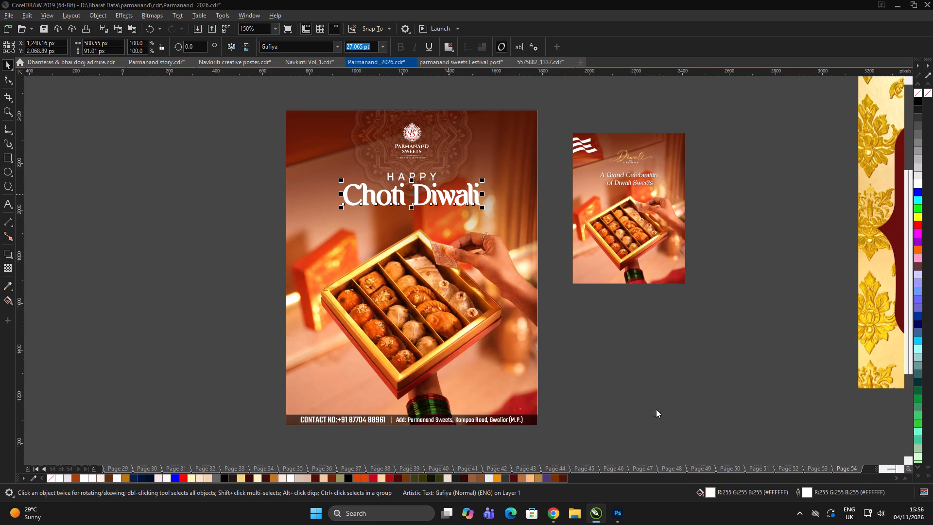
click(6, 79)
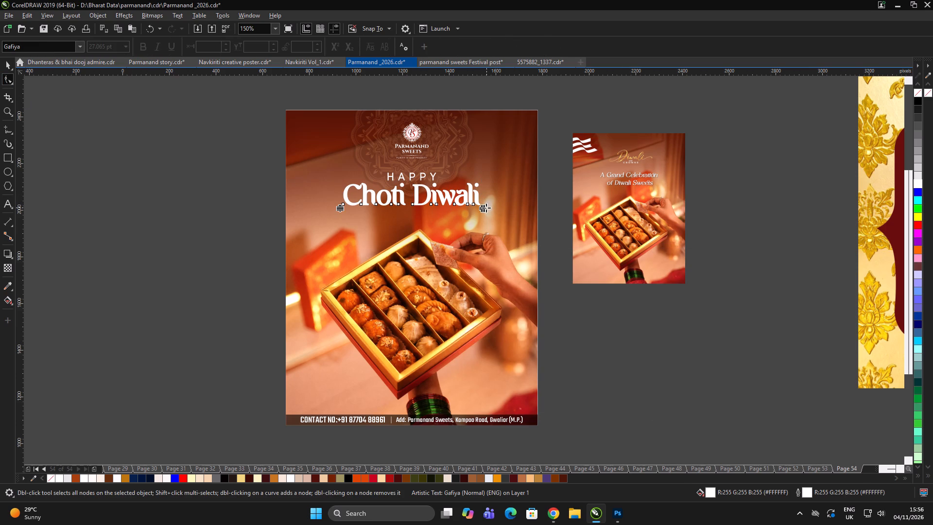
Widen the letter spacing of the Choti Diwali heading to about 629 px overall and centre it horizontally on the poster.
drag(486, 208, 493, 209)
scroll(493, 196, up, 1)
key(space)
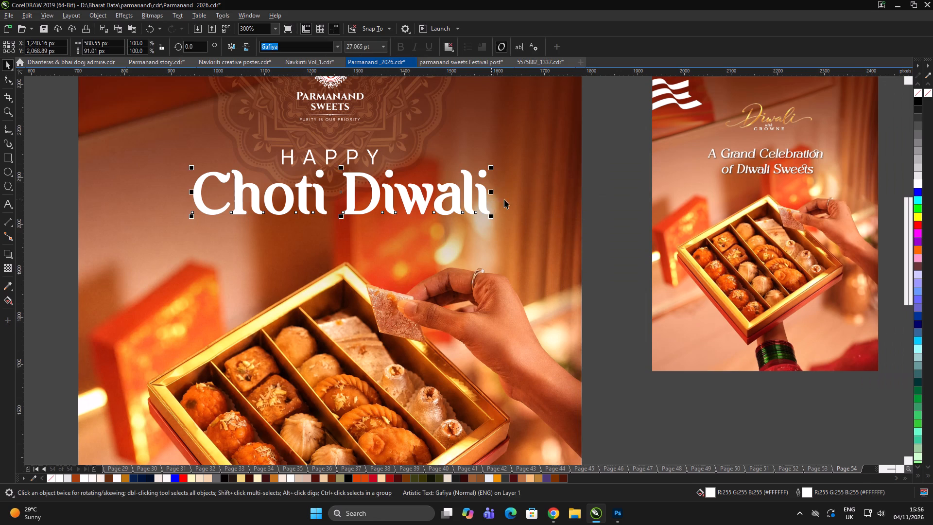
shift+click(544, 196)
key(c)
double_click(595, 204)
click(471, 205)
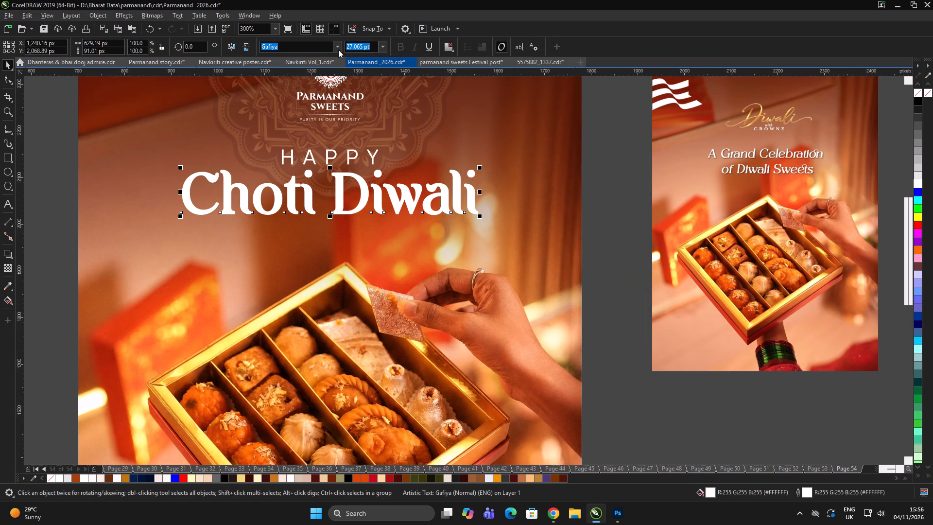
Delete the mandala ornament behind the Parmanand Sweets logo on the poster.
scroll(357, 210, down, 2)
triple_click(584, 324)
scroll(409, 191, up, 1)
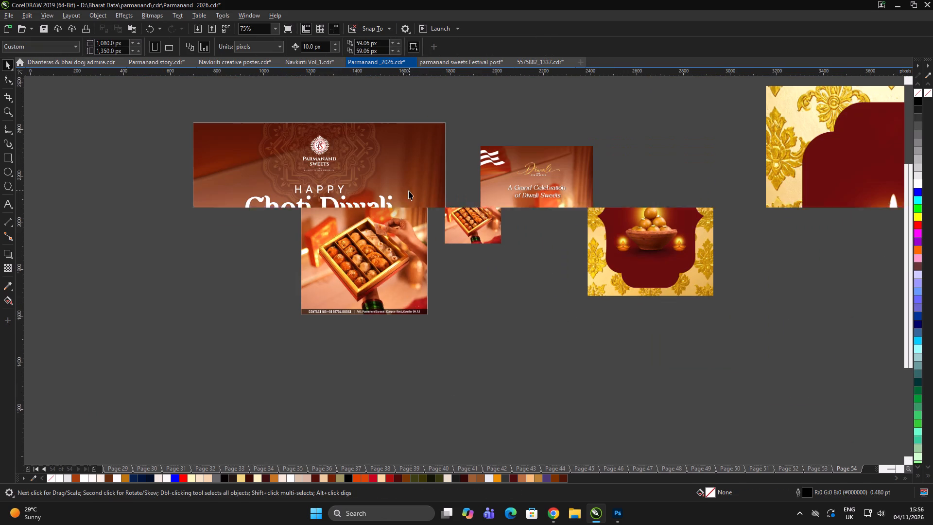
alt+click(357, 153)
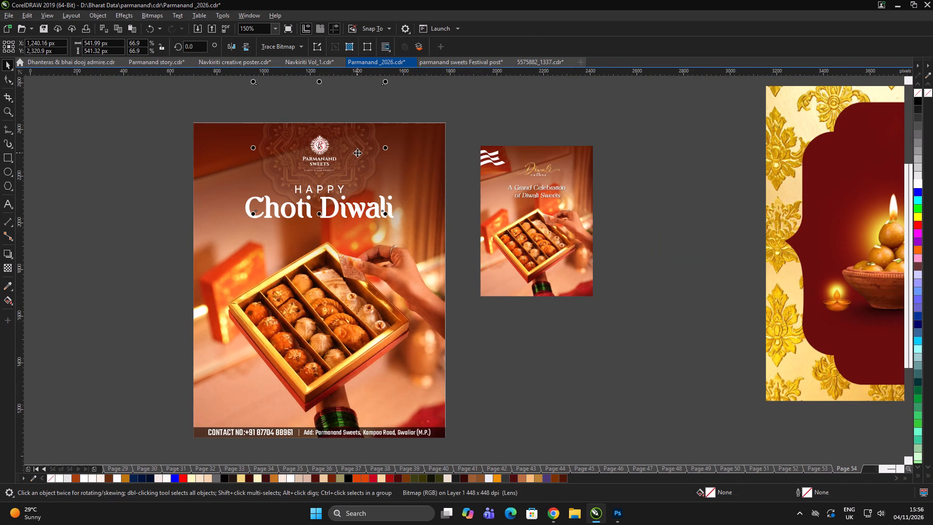
key(Delete)
click(460, 114)
click(463, 113)
double_click(466, 112)
scroll(379, 194, up, 1)
click(338, 233)
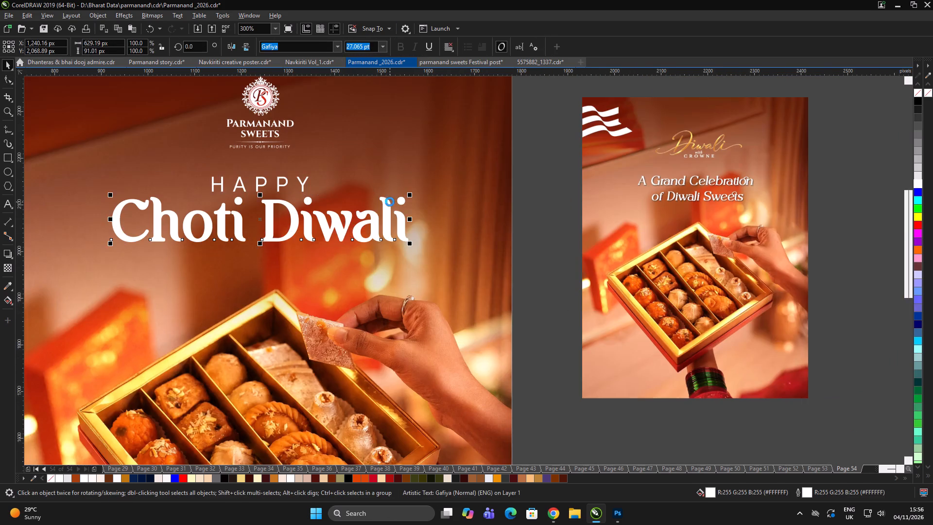
scroll(390, 202, down, 2)
triple_click(559, 345)
In Chrome, inspect the Agrawal Sweets Instagram post's sweets image and open its full-size source in a separate tab.
key(alt+Tab)
click(204, 0)
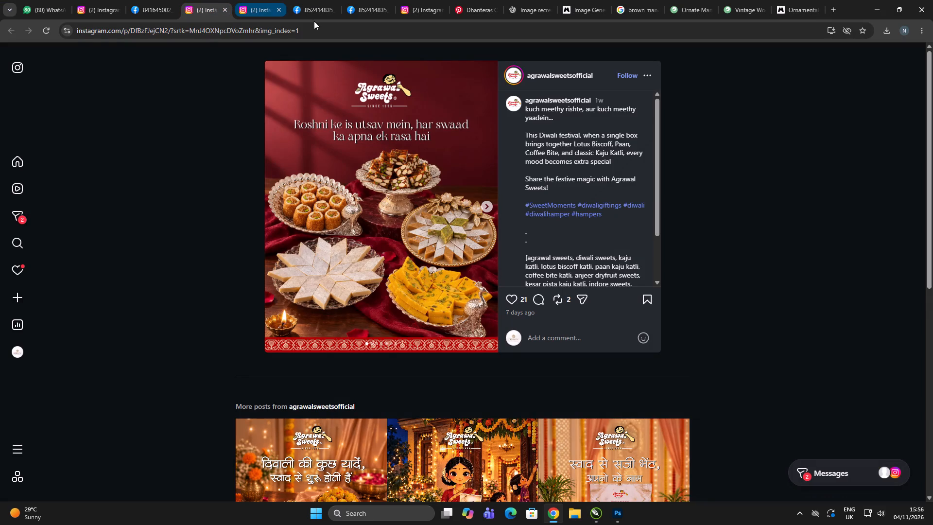
right_click(364, 206)
scroll(297, 321, up, 4)
right_click(347, 179)
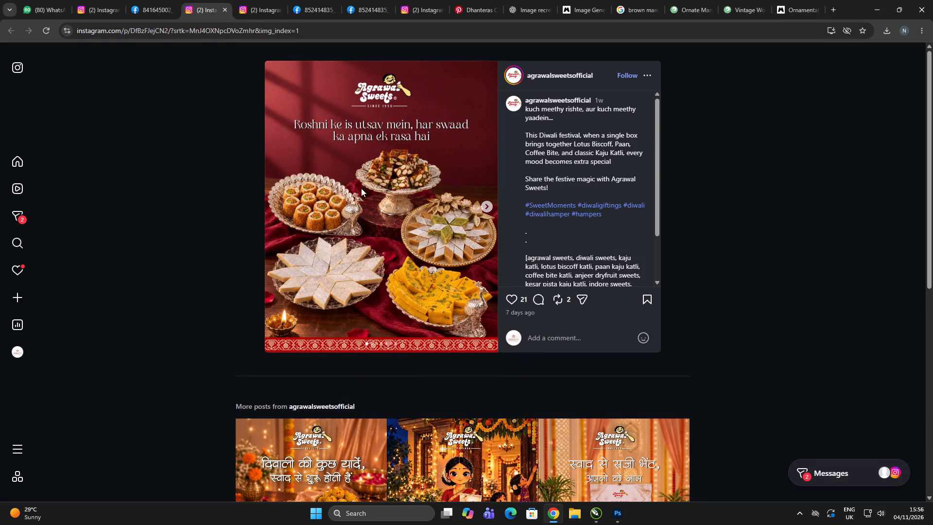
click(402, 416)
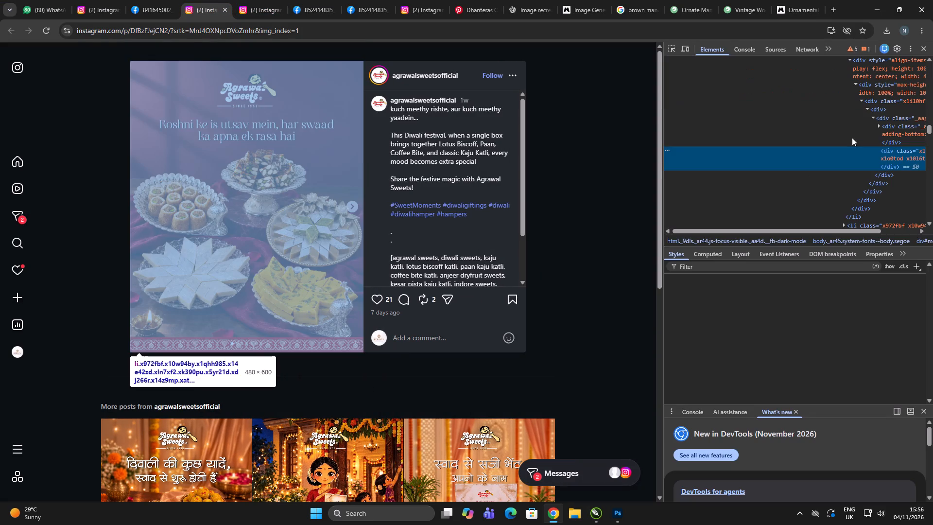
click(879, 122)
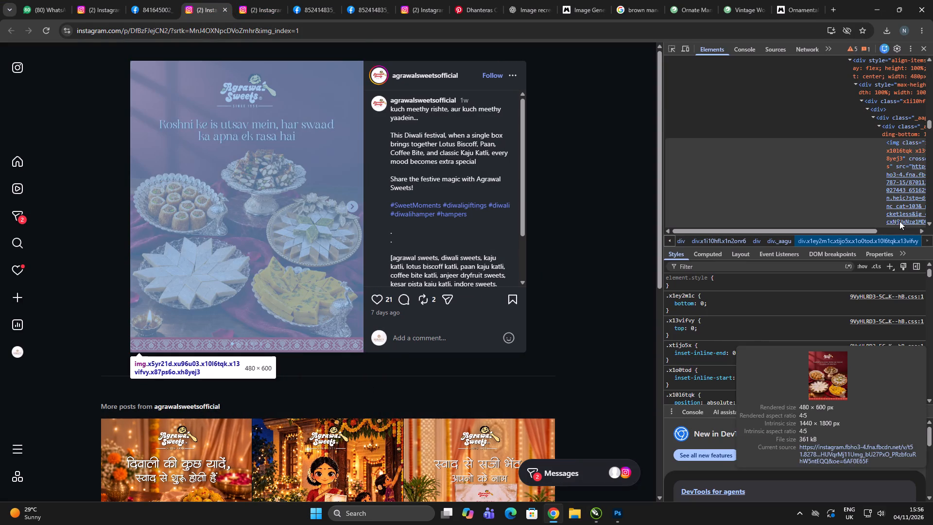
click(839, 451)
Start saving the full-size Agrawal Sweets image as a JPG in the Downloads folder.
right_drag(387, 147, 393, 148)
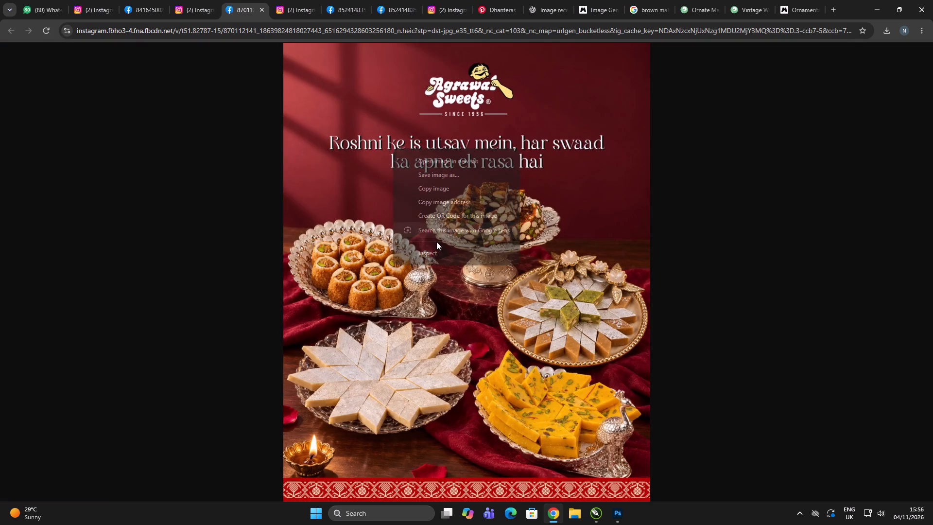
click(441, 175)
click(841, 476)
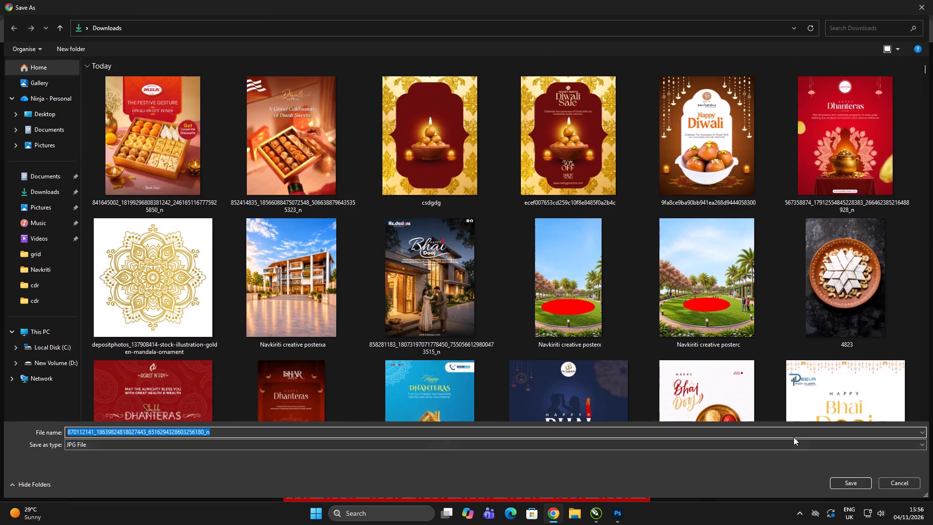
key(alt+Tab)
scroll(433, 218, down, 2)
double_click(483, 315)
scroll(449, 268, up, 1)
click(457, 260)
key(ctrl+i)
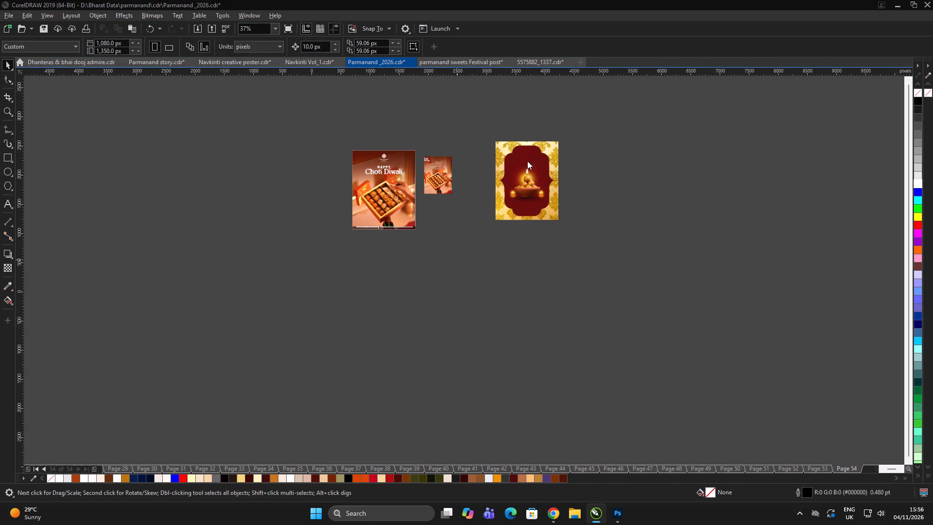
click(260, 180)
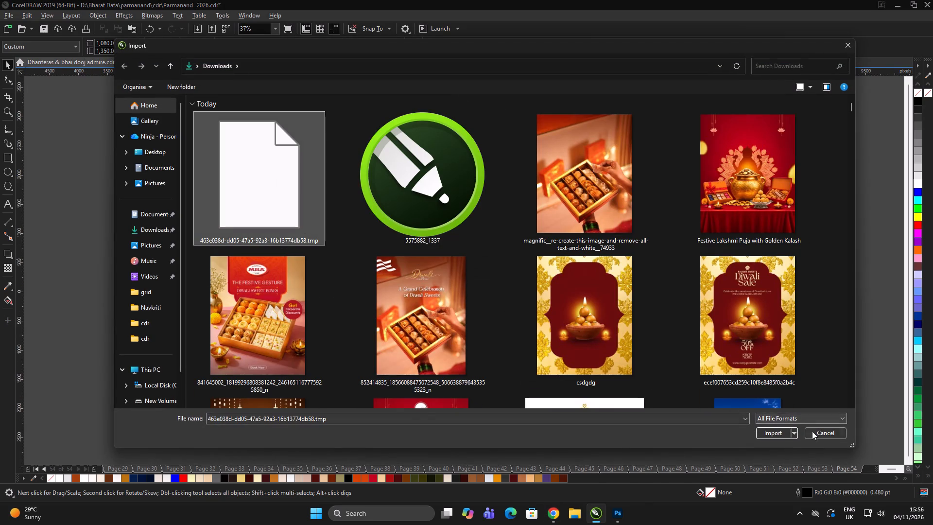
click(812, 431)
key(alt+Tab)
Complete the save of the Agrawal Sweets image in Downloads and switch back to CorelDRAW.
click(865, 489)
click(854, 482)
key(alt+Tab)
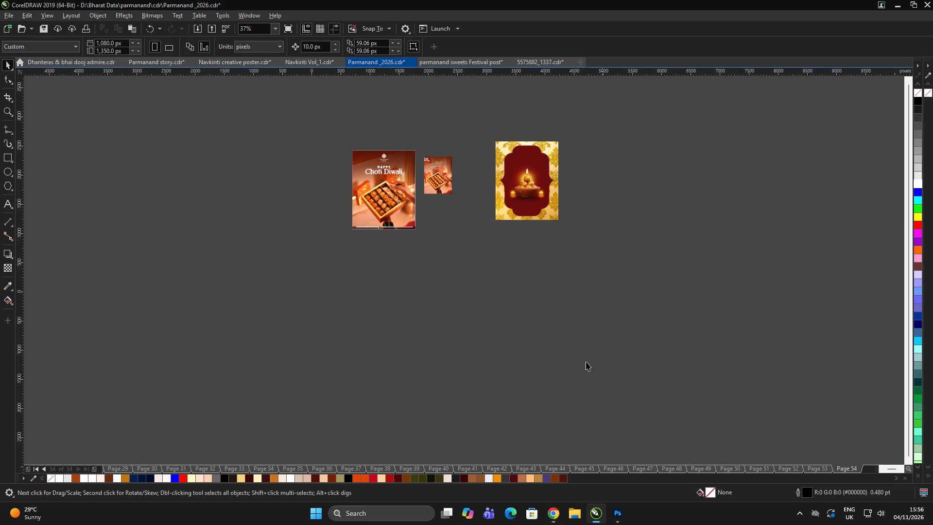
Import the Agrawal Sweets poster image from Downloads and place it beside the Choti Diwali post.
click(561, 348)
click(565, 345)
double_click(566, 342)
key(ctrl+i)
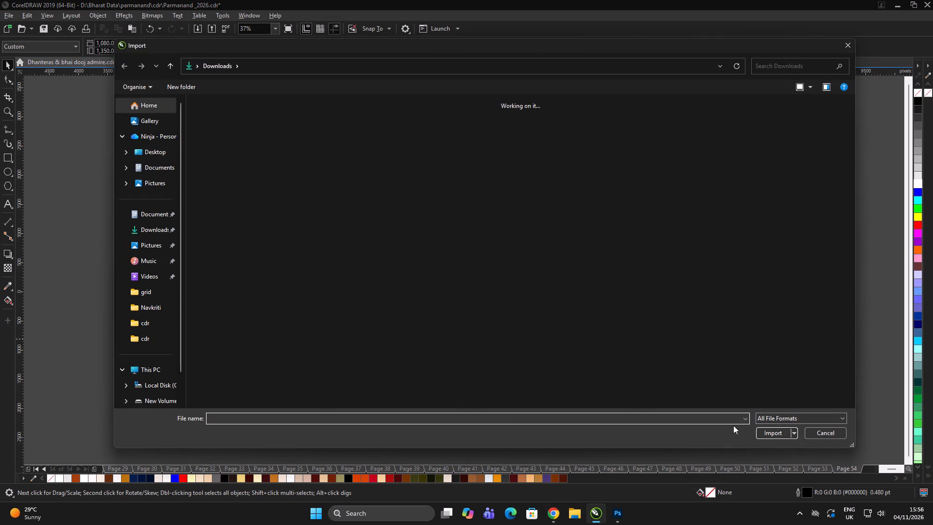
click(241, 130)
click(775, 432)
drag(275, 176, 456, 269)
click(459, 266)
Crop the imported poster with the Shape tool down to its red patterned border strip.
click(324, 235)
scroll(314, 258, up, 3)
key(F10)
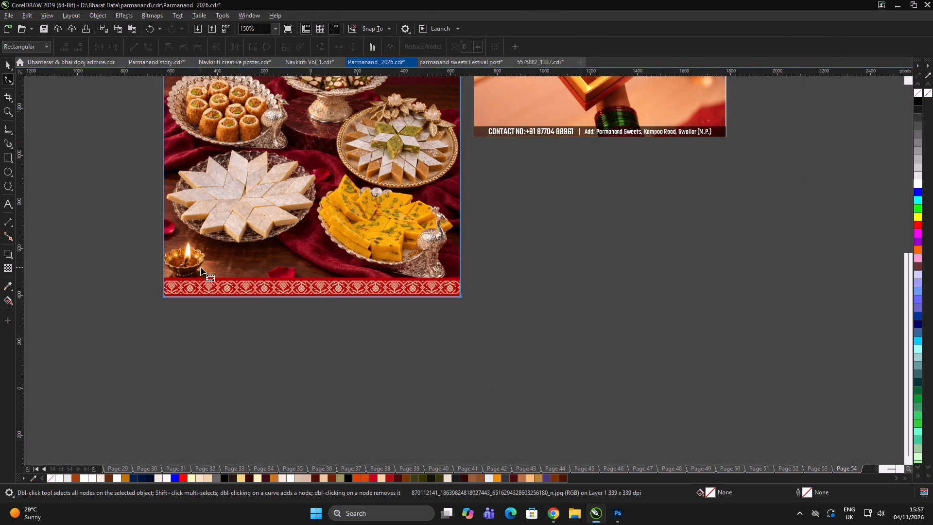
scroll(328, 302, down, 2)
drag(245, 185, 377, 226)
scroll(359, 212, up, 1)
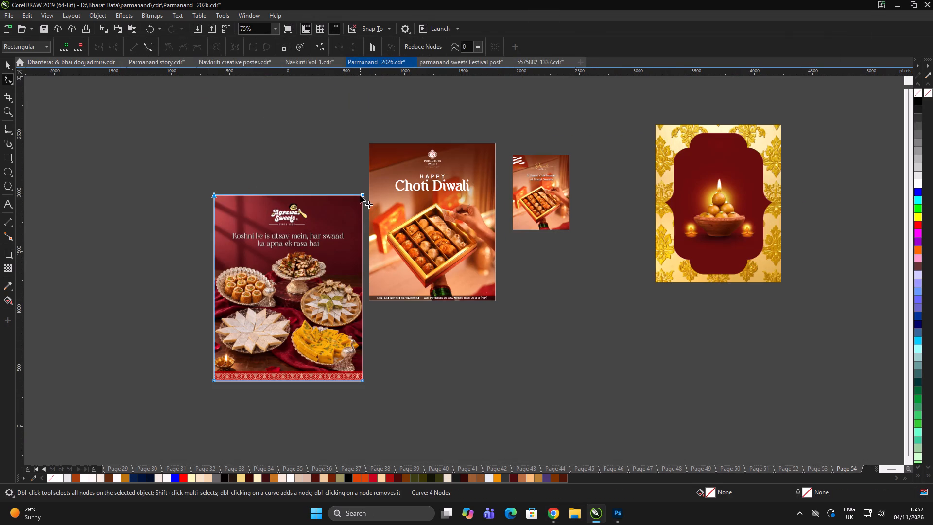
drag(360, 195, 353, 370)
scroll(339, 376, up, 2)
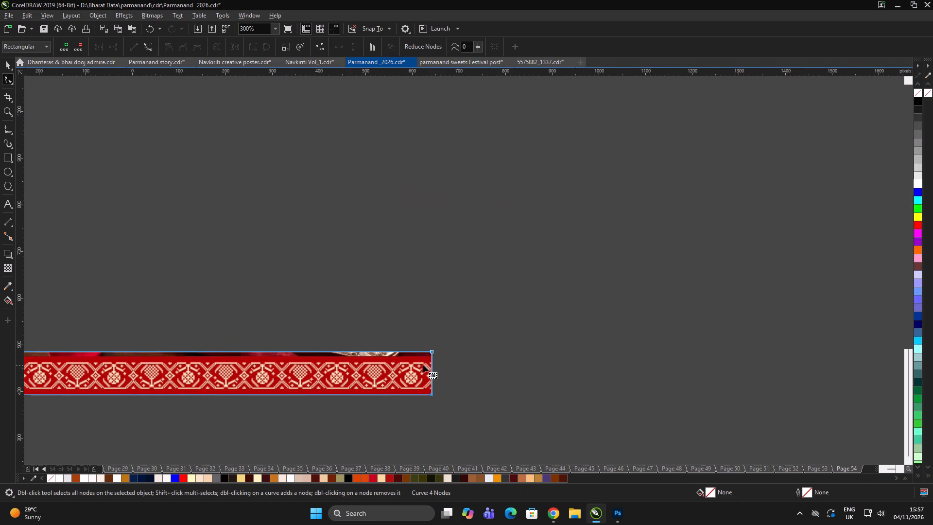
drag(431, 350, 431, 356)
scroll(431, 327, down, 3)
key(space)
click(474, 340)
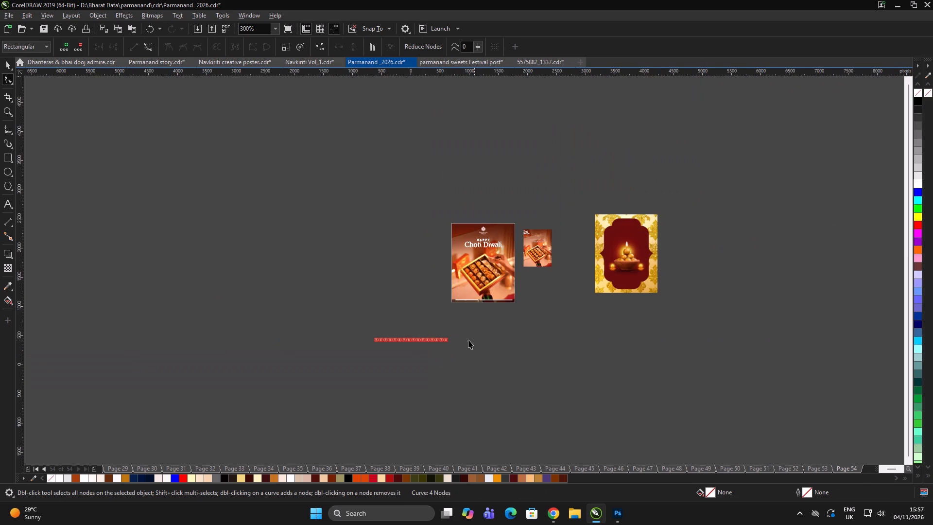
Move the border strip onto the Choti Diwali post, scale it to about 658 px wide and align it to the post's top edge.
drag(413, 341, 488, 230)
scroll(491, 226, up, 3)
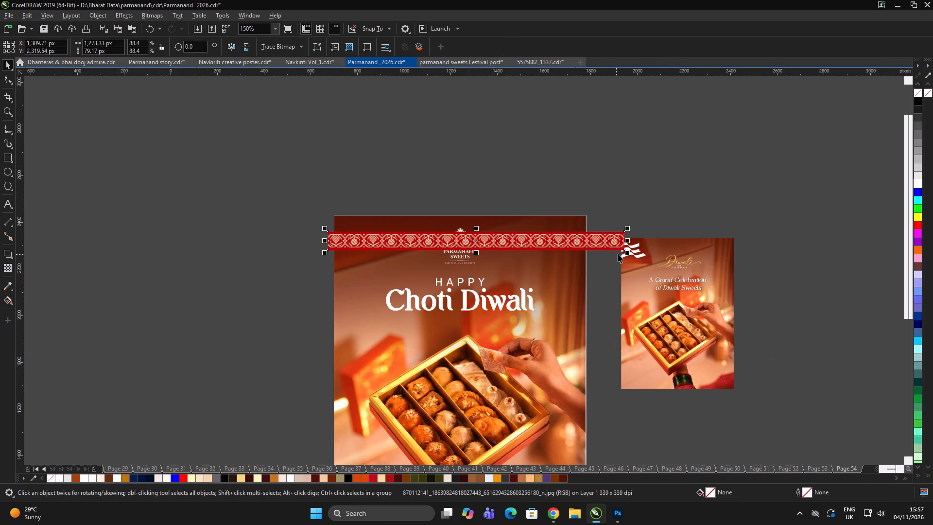
drag(630, 254, 487, 255)
shift+click(517, 242)
key(t)
double_click(523, 190)
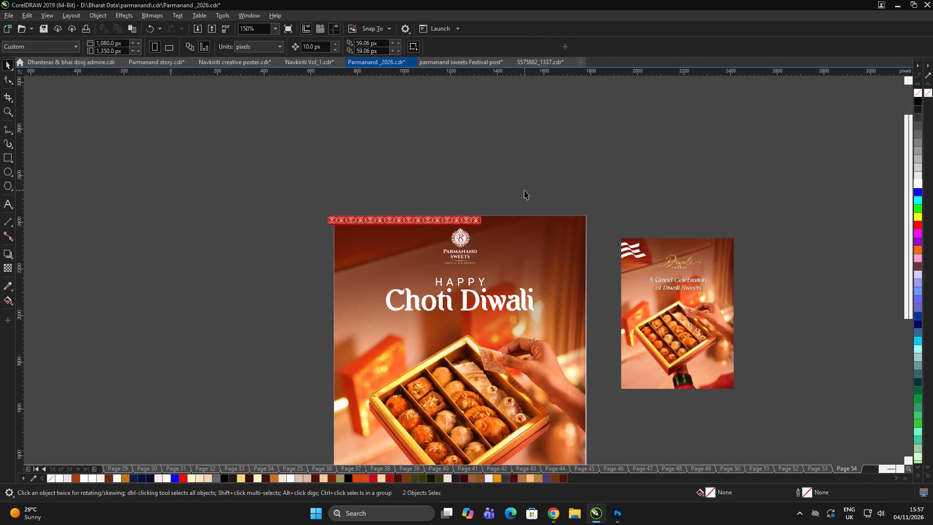
Duplicate the border strip to its right, mirror the copy horizontally and butt it against the original so the pattern continues.
scroll(456, 226, up, 1)
click(395, 202)
drag(331, 201, 568, 201)
click(430, 208)
drag(367, 213, 670, 216)
shift+right_click(670, 216)
scroll(563, 208, up, 1)
click(232, 48)
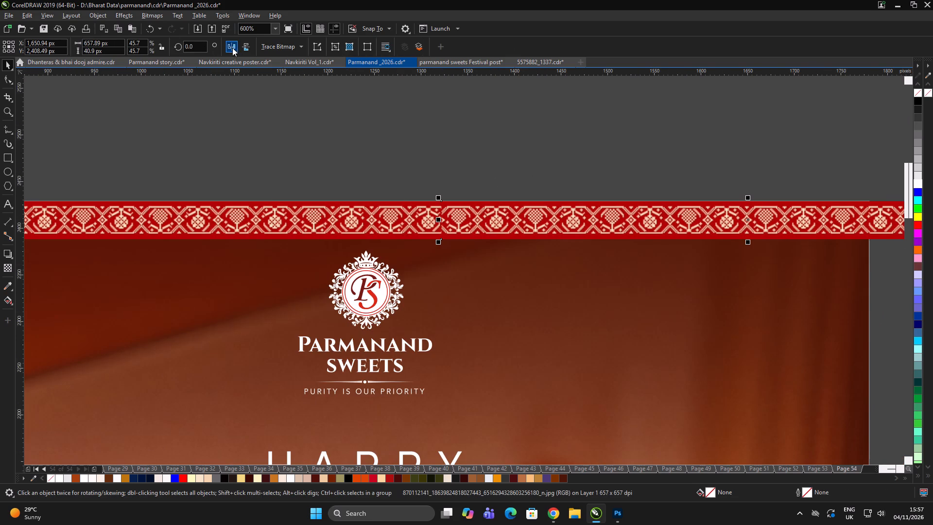
drag(466, 219, 477, 219)
scroll(471, 219, up, 2)
drag(487, 213, 479, 213)
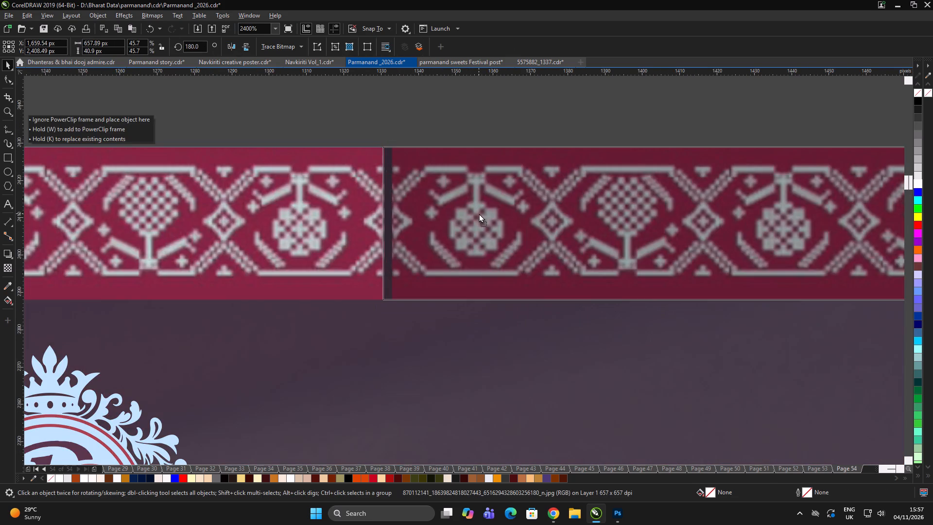
drag(479, 213, 478, 213)
scroll(426, 181, down, 3)
click(439, 188)
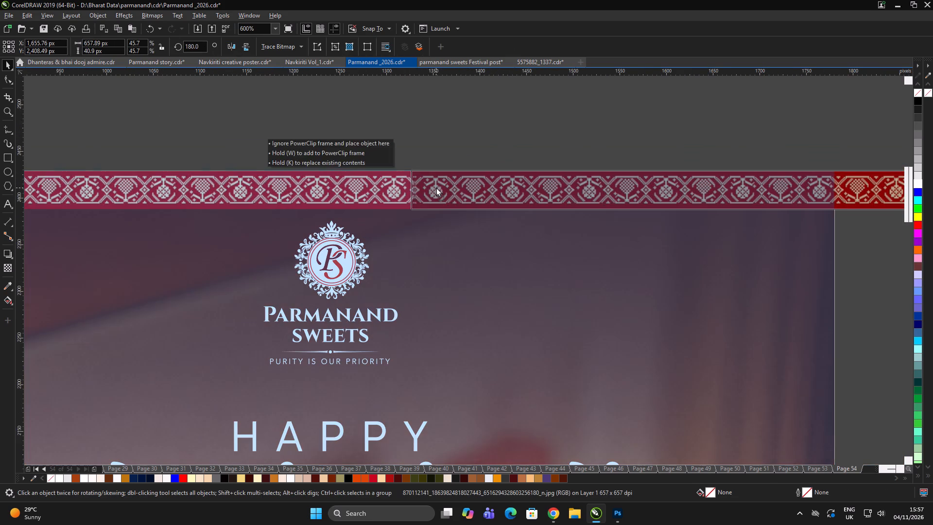
scroll(422, 182, up, 1)
drag(424, 184, 429, 184)
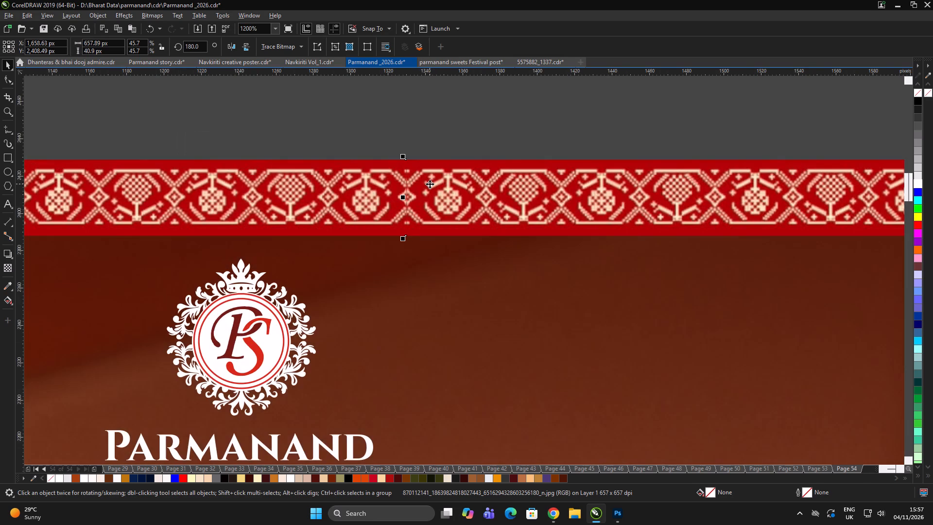
Group the two border strips and centre the group horizontally on the Choti Diwali post.
scroll(426, 183, down, 3)
shift+click(375, 181)
key(ctrl+g)
shift+click(539, 256)
key(c)
scroll(412, 131, down, 3)
click(458, 103)
click(462, 103)
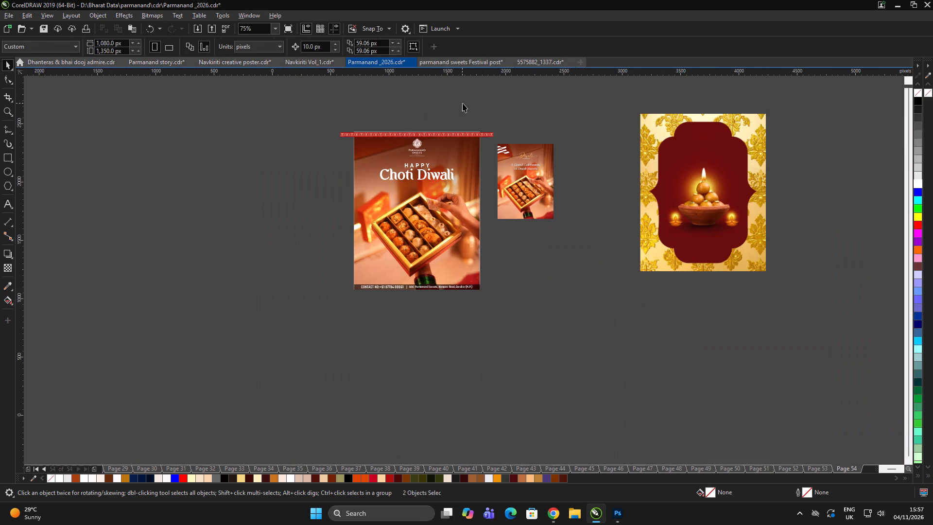
Move the grouped border strip down to sit just above the post's contact strip.
drag(453, 135, 455, 287)
scroll(453, 291, up, 2)
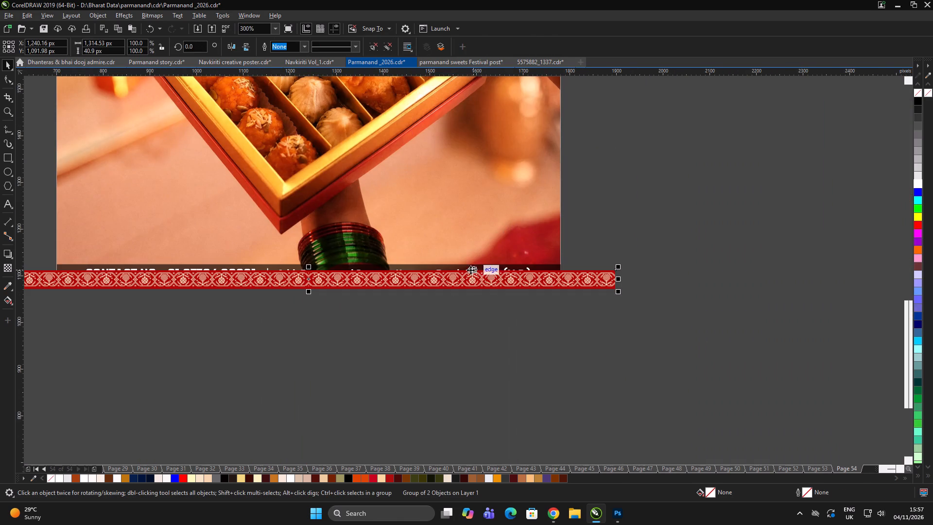
drag(483, 281, 481, 255)
key(ctrl+g)
click(670, 288)
PowerClip the border strip inside the Choti Diwali post frame.
click(573, 250)
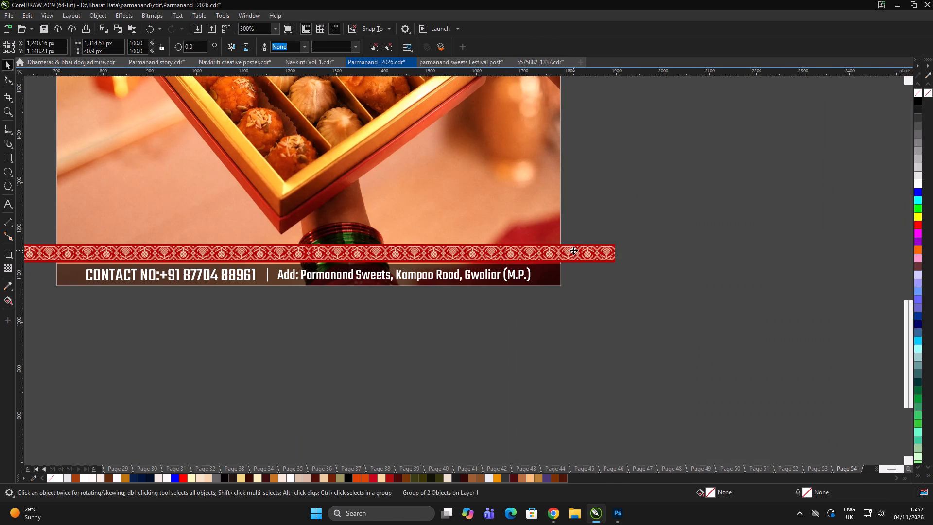
right_click(573, 250)
click(611, 333)
click(511, 213)
click(617, 203)
Move the clipped border strip down behind the contact strip text and nudge it 10 px lower.
alt+click(539, 251)
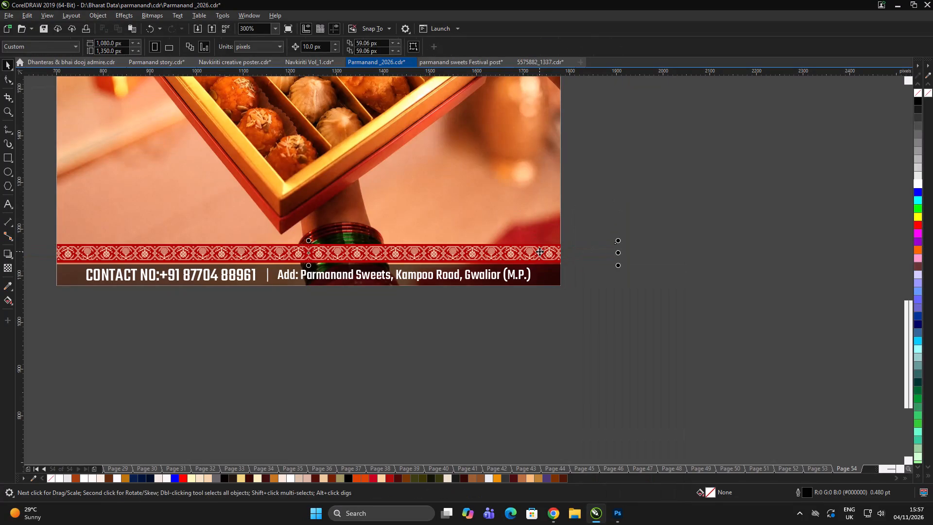
drag(537, 252, 537, 273)
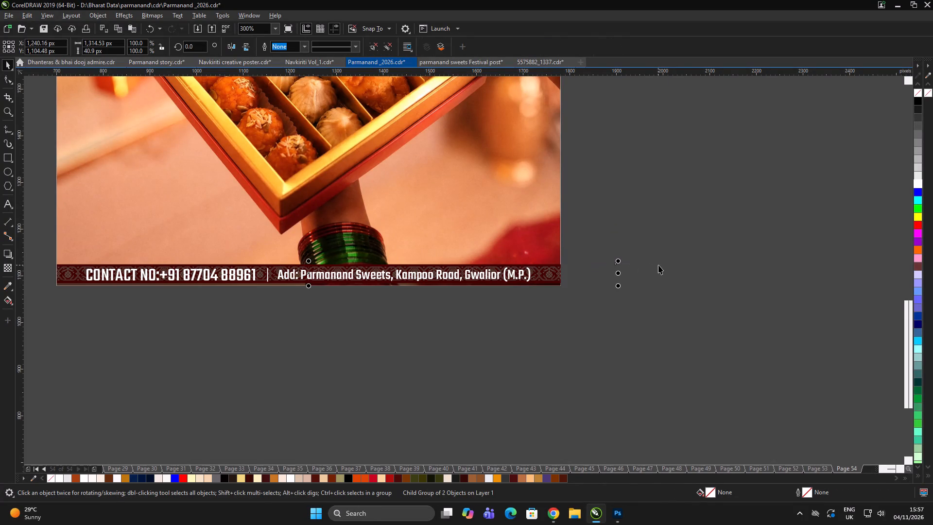
key(Down)
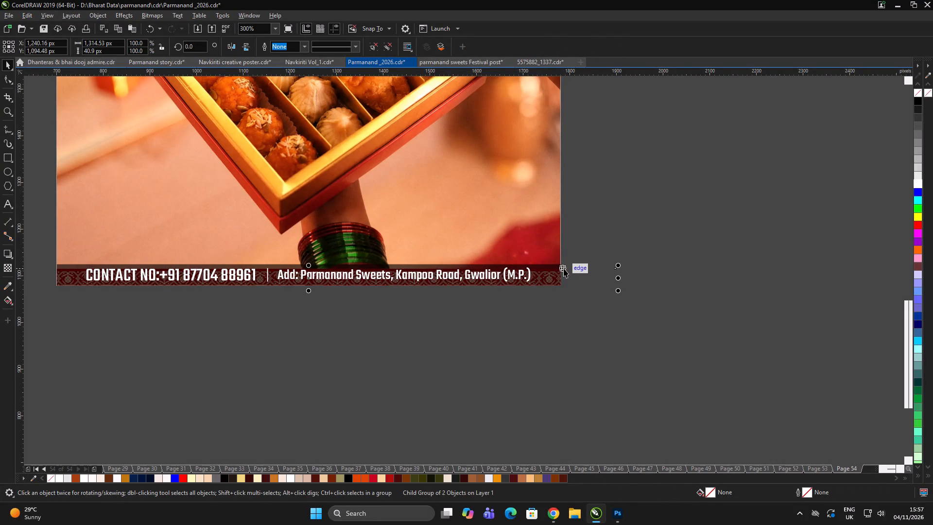
double_click(650, 246)
scroll(502, 251, down, 2)
click(586, 263)
click(589, 263)
click(592, 261)
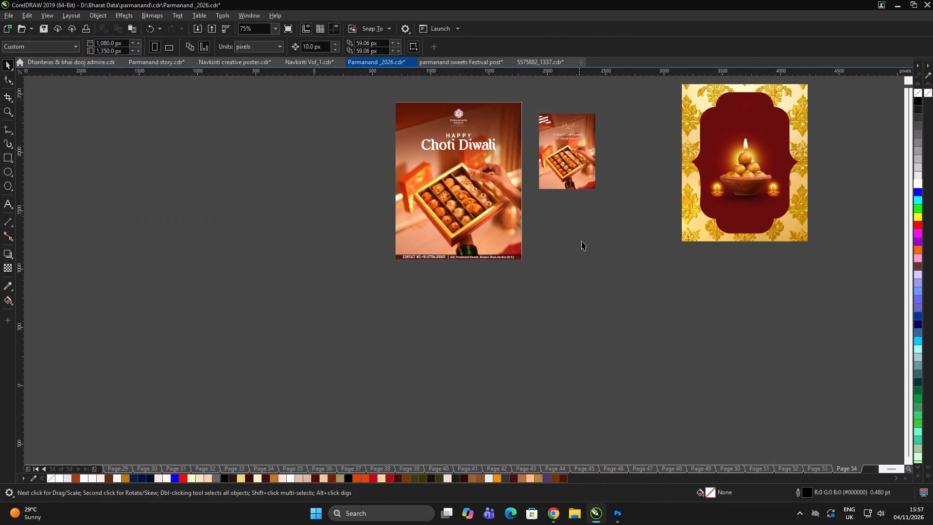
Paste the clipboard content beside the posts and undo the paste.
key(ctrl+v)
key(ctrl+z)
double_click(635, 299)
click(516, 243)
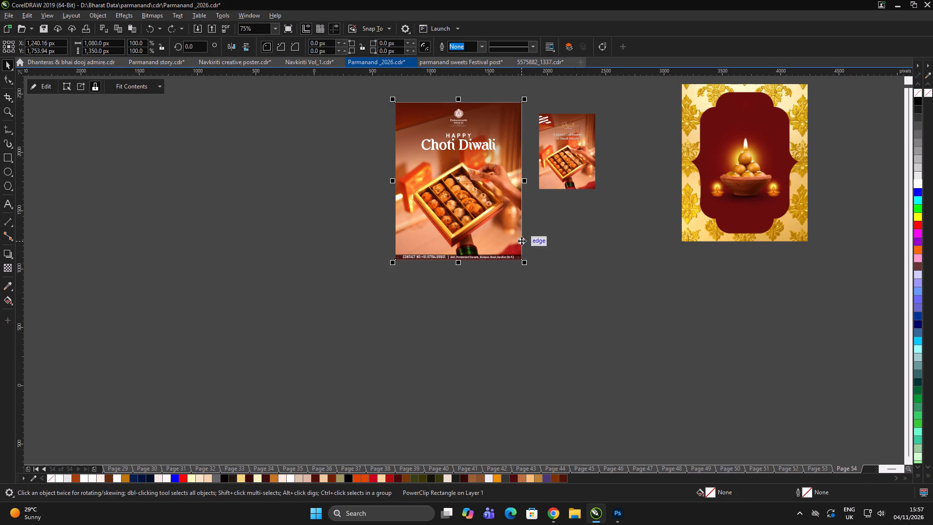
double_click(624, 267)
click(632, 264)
Ungroup the mandala artwork in the 5575882_1337.cdr document and select its central curve.
click(531, 63)
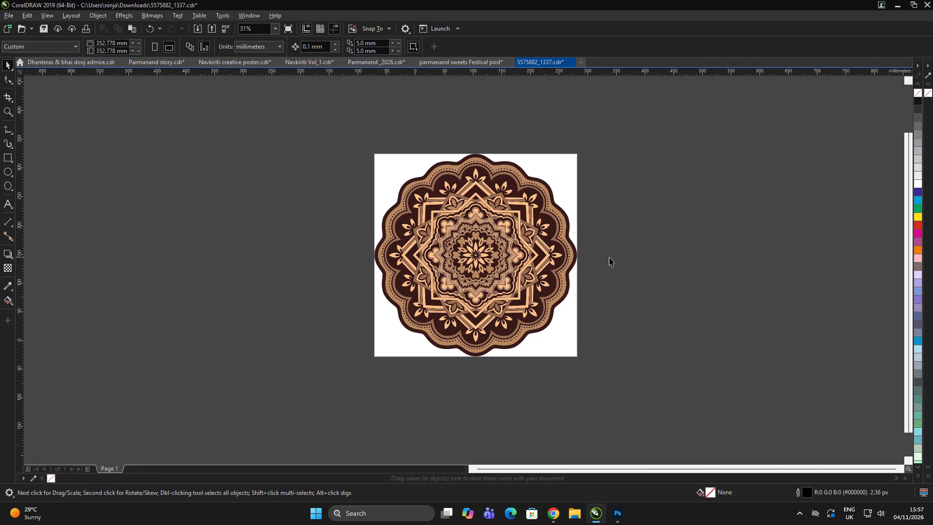
click(610, 257)
click(513, 224)
key(ctrl+u)
ctrl+drag(621, 238, 610, 240)
click(492, 245)
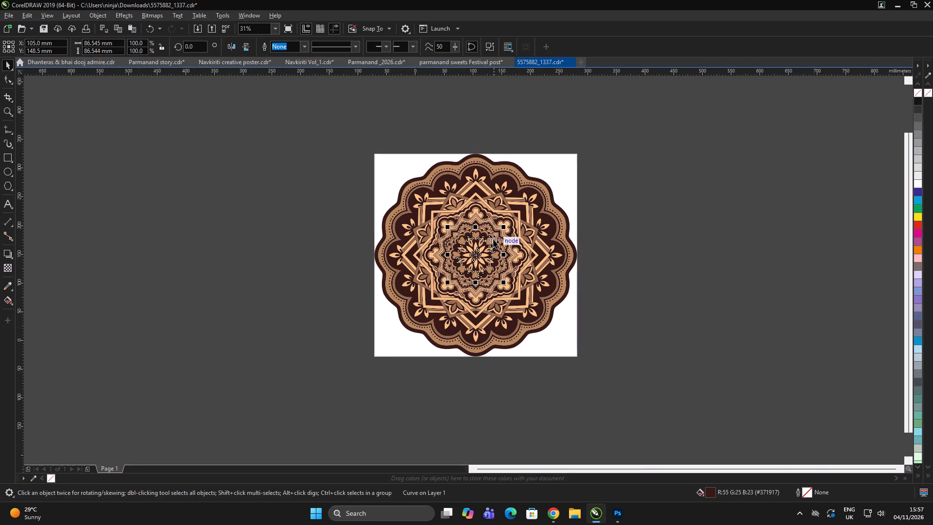
Switch to Chrome and run a web image search for "mandala vector".
key(alt+Tab)
key(alt+Tab)
key(alt+Tab)
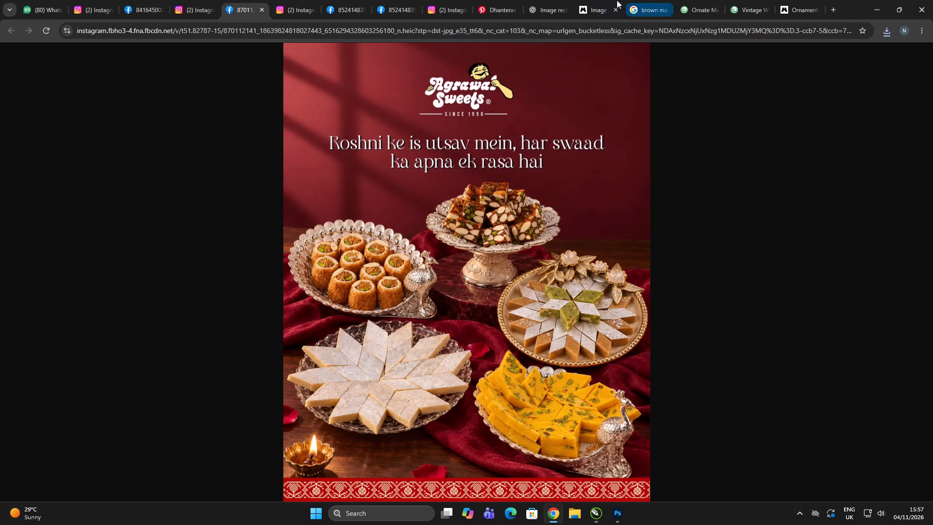
click(616, 0)
click(693, 0)
click(748, 0)
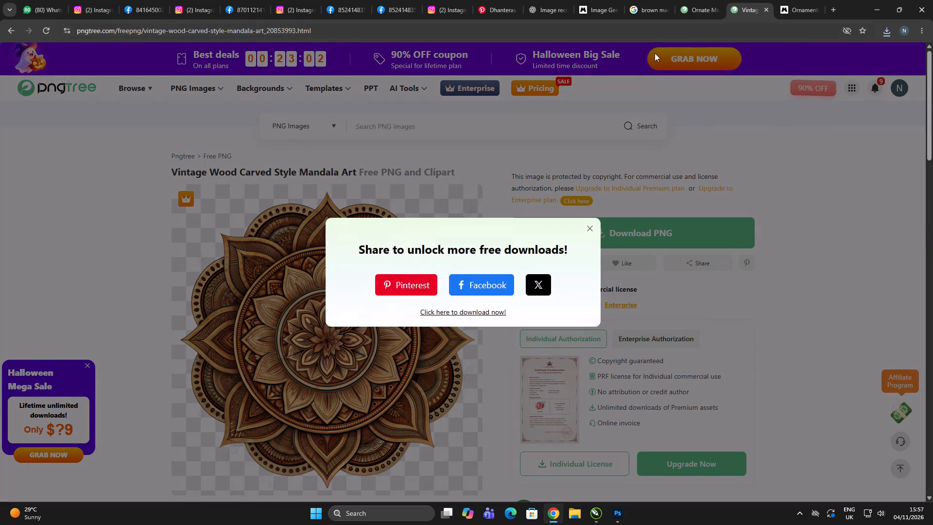
click(664, 31)
key(ctrl+a)
text(mandal vbector)
key(Return)
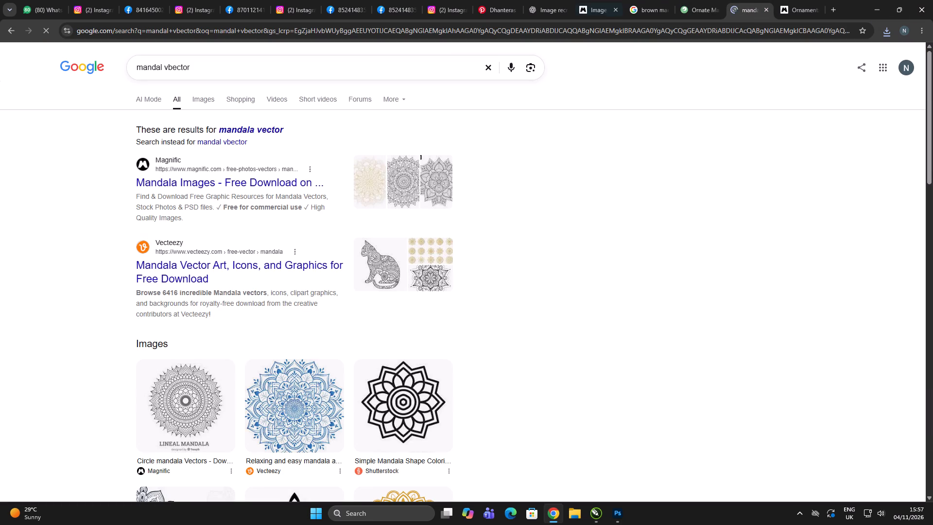
click(192, 91)
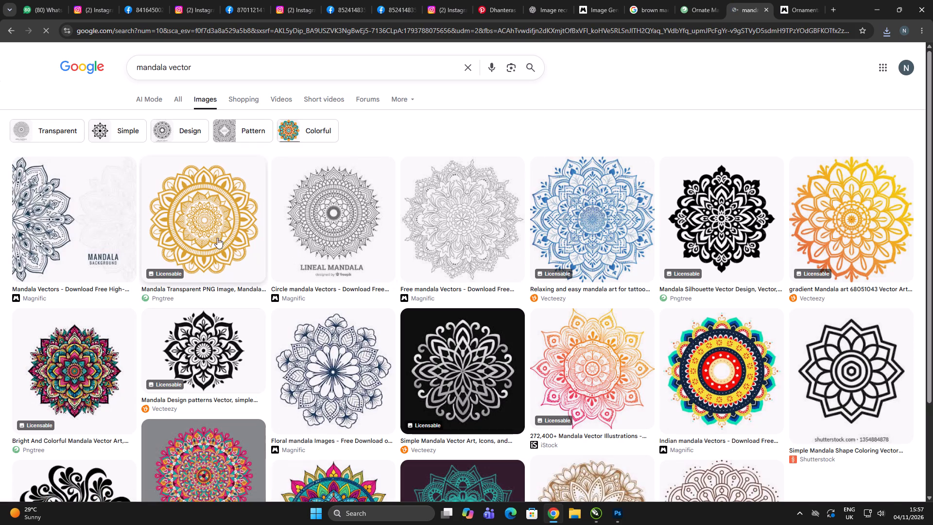
Preview mandala image results and copy the brown floral mandala ornament image from the Magnific result.
click(592, 336)
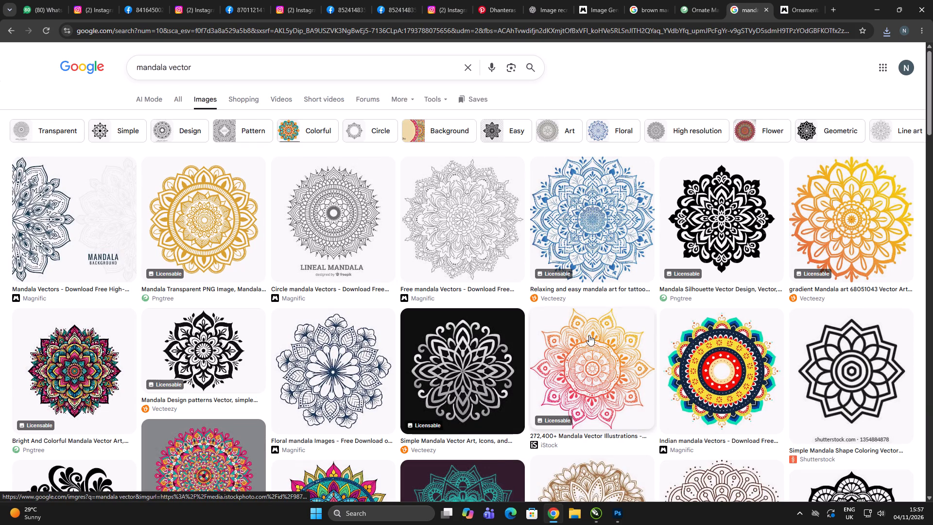
scroll(767, 312, down, 6)
scroll(768, 308, up, 7)
right_click(705, 189)
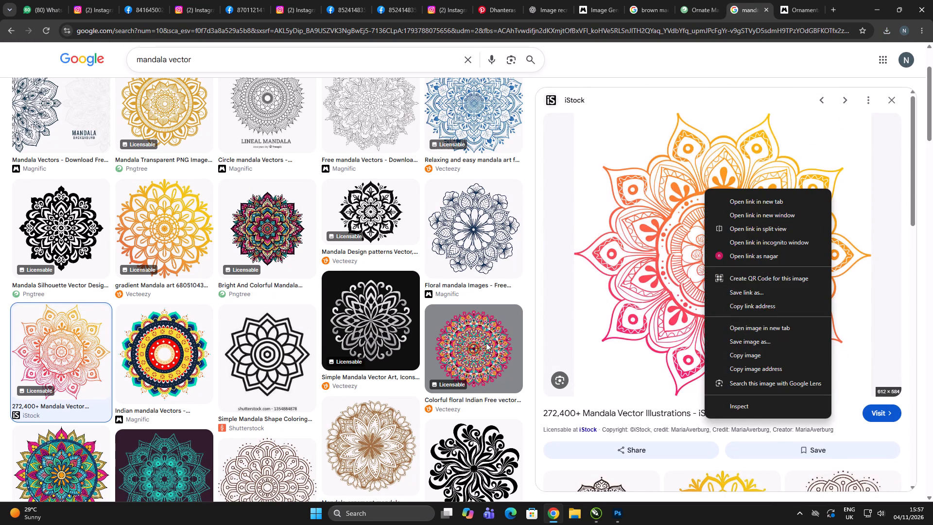
scroll(422, 344, down, 6)
scroll(430, 333, up, 2)
click(388, 260)
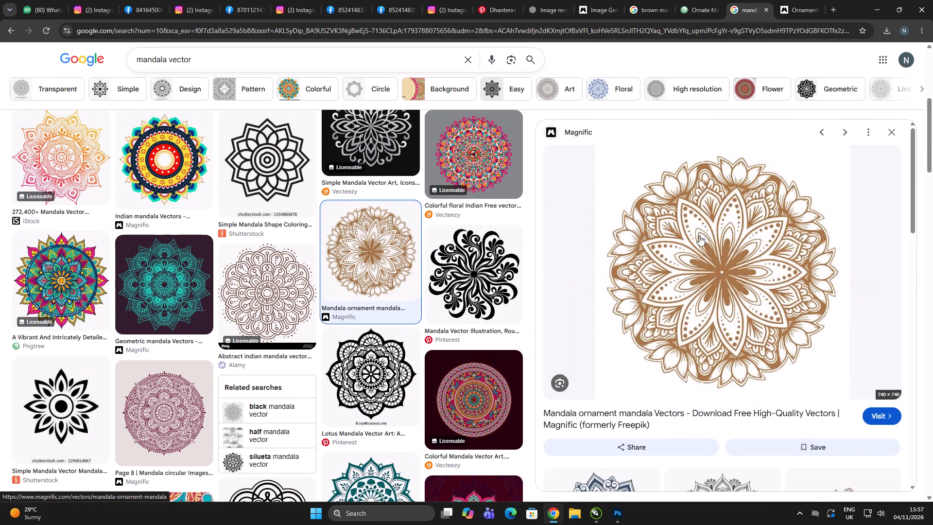
right_click(673, 198)
click(708, 363)
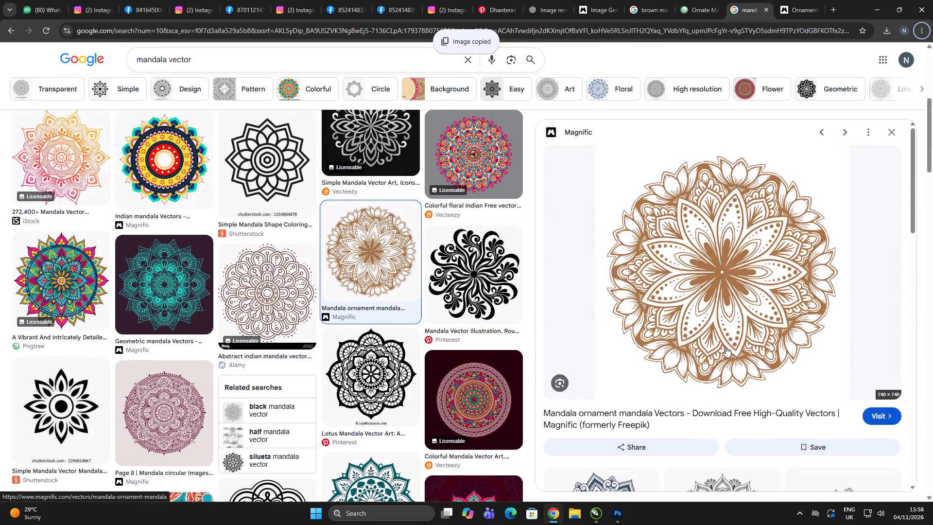
right_click(656, 219)
click(691, 385)
Return to CorelDRAW and paste the copied mandala image into Parmanand _2026.cdr.
key(alt+Tab)
scroll(549, 298, down, 2)
double_click(601, 354)
click(625, 317)
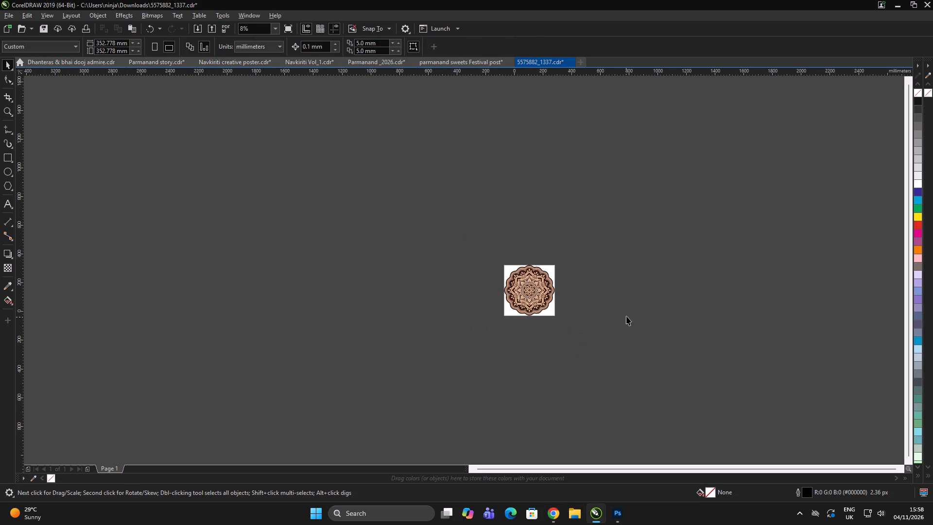
drag(633, 313, 625, 301)
click(433, 63)
click(709, 303)
drag(709, 303, 693, 293)
click(383, 62)
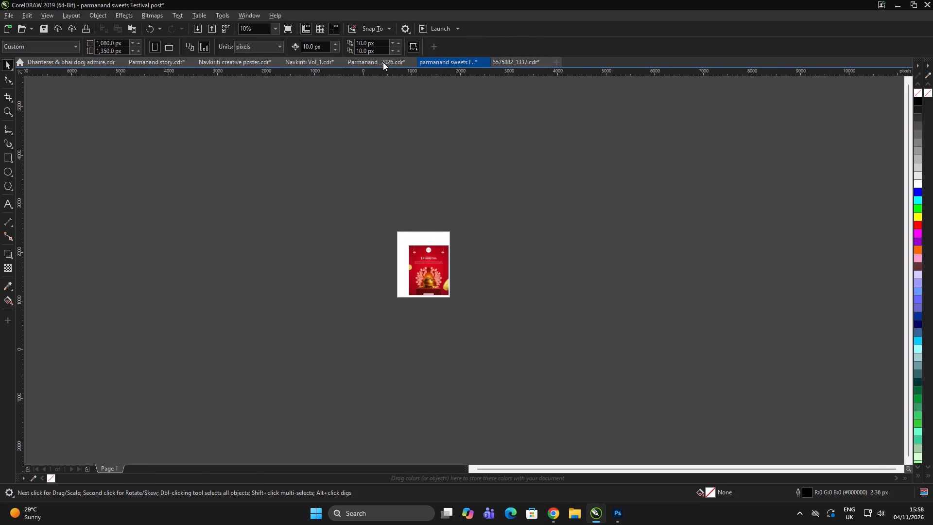
double_click(675, 336)
key(ctrl+v)
click(674, 318)
Scale the pasted mandala image proportionally about its centre to about 1148 px square, over the post, and keep it selected.
click(505, 209)
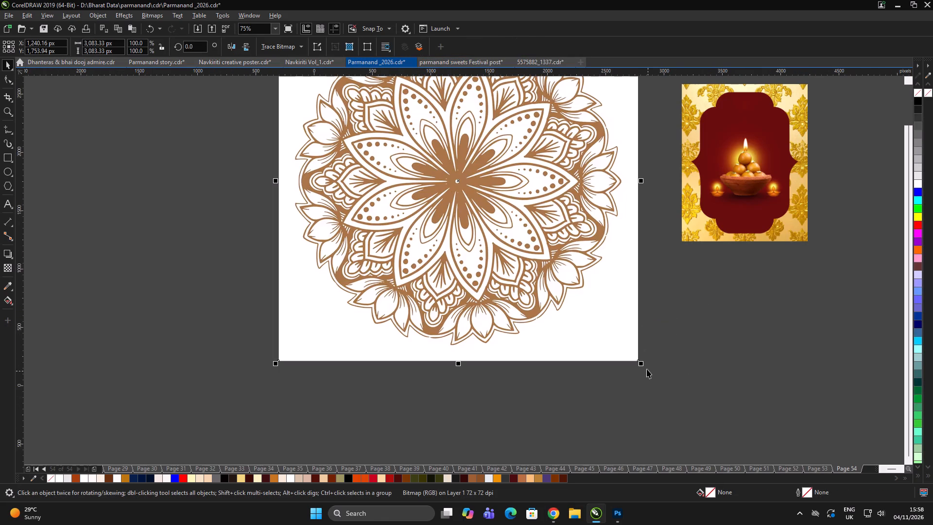
drag(643, 364, 530, 403)
click(680, 367)
click(681, 362)
click(442, 164)
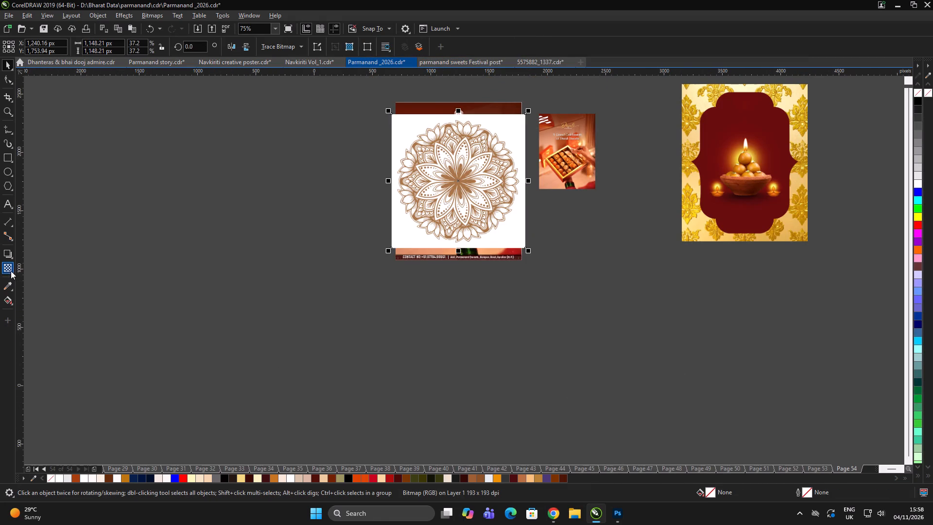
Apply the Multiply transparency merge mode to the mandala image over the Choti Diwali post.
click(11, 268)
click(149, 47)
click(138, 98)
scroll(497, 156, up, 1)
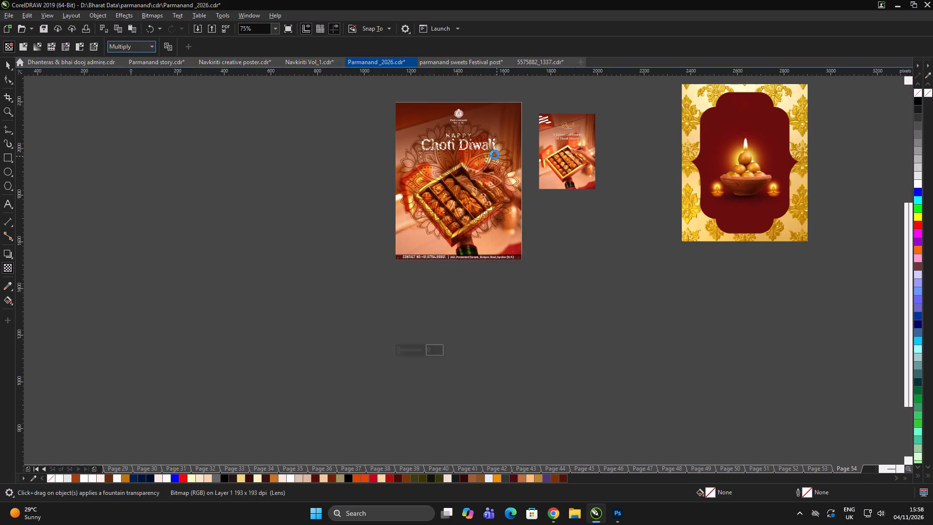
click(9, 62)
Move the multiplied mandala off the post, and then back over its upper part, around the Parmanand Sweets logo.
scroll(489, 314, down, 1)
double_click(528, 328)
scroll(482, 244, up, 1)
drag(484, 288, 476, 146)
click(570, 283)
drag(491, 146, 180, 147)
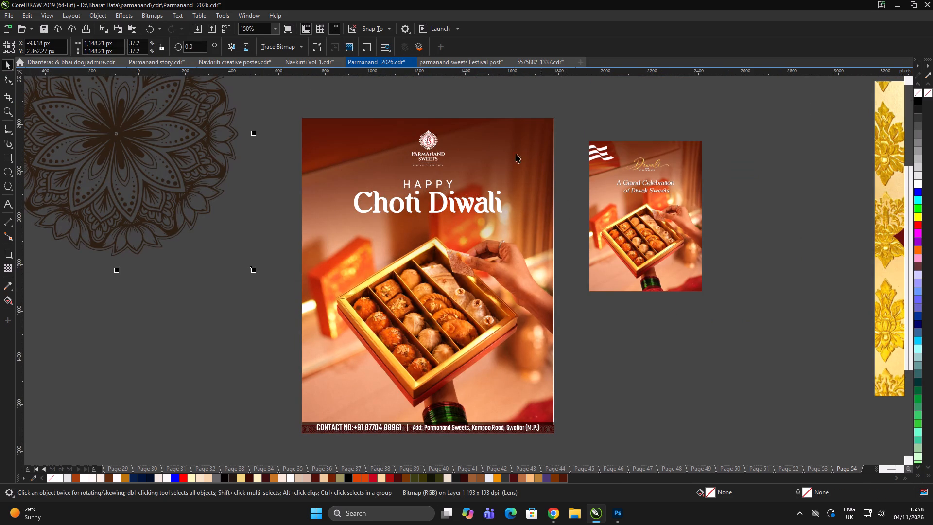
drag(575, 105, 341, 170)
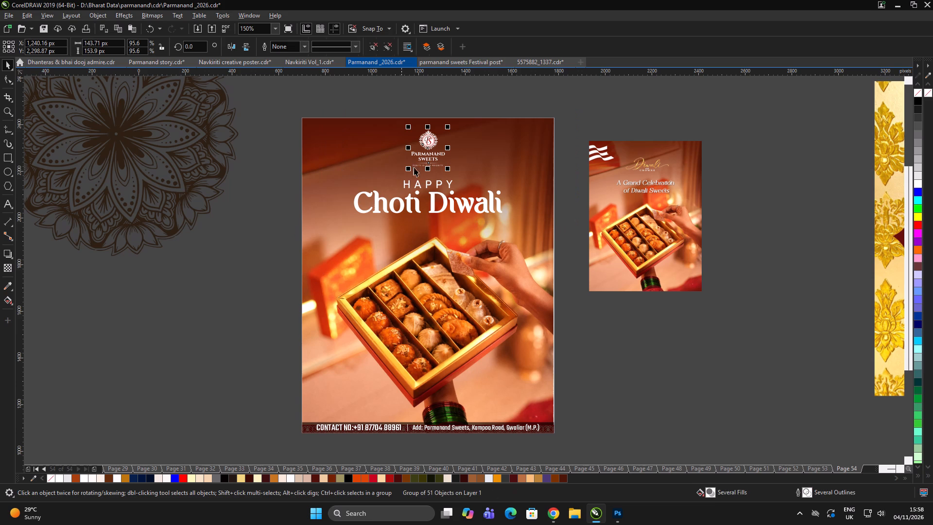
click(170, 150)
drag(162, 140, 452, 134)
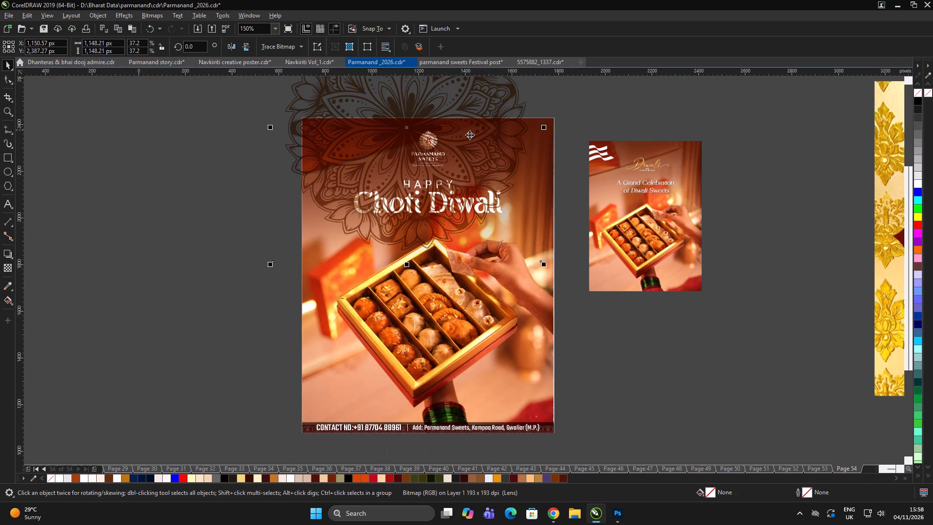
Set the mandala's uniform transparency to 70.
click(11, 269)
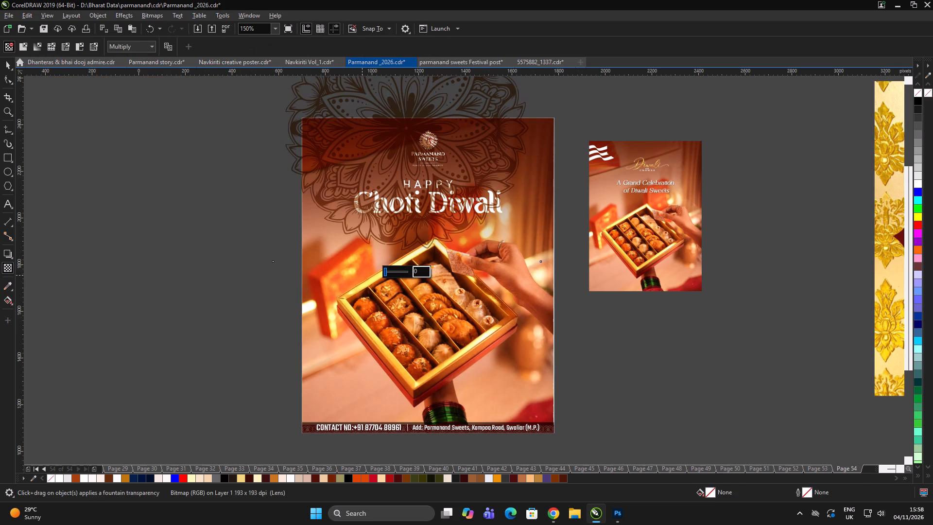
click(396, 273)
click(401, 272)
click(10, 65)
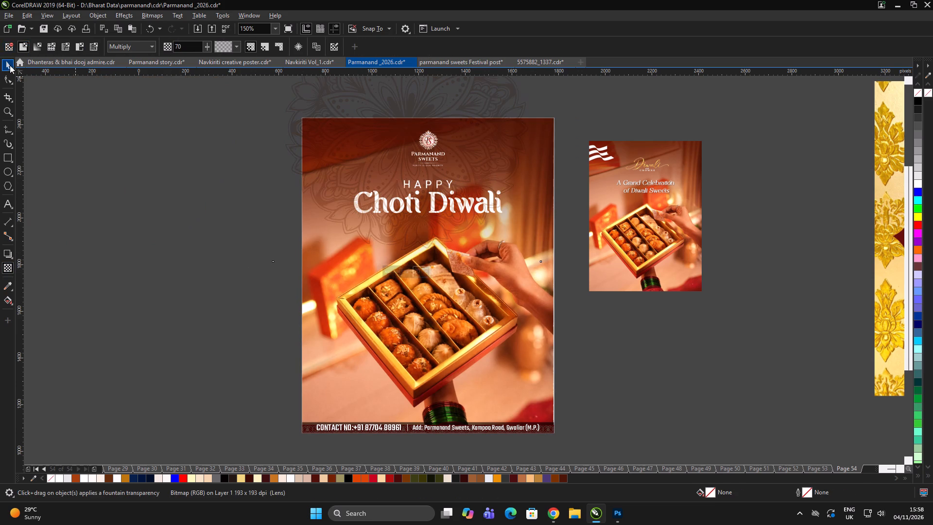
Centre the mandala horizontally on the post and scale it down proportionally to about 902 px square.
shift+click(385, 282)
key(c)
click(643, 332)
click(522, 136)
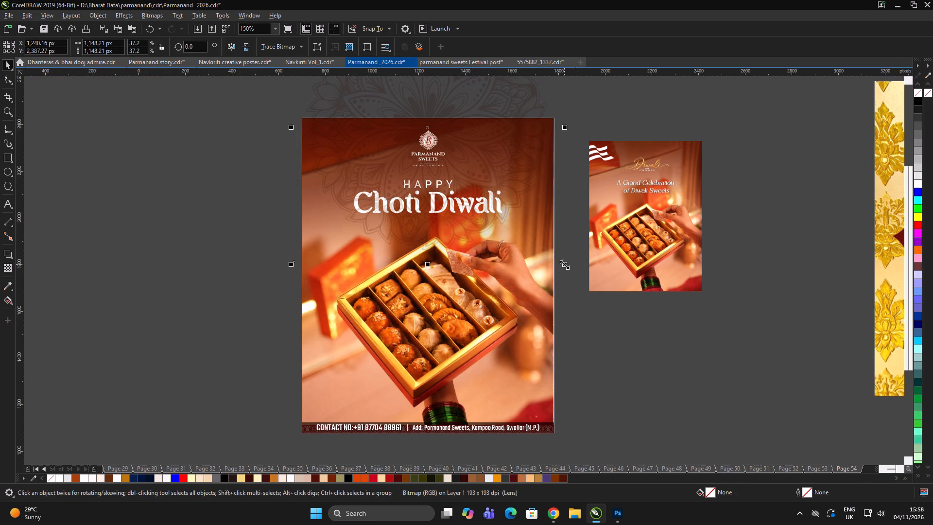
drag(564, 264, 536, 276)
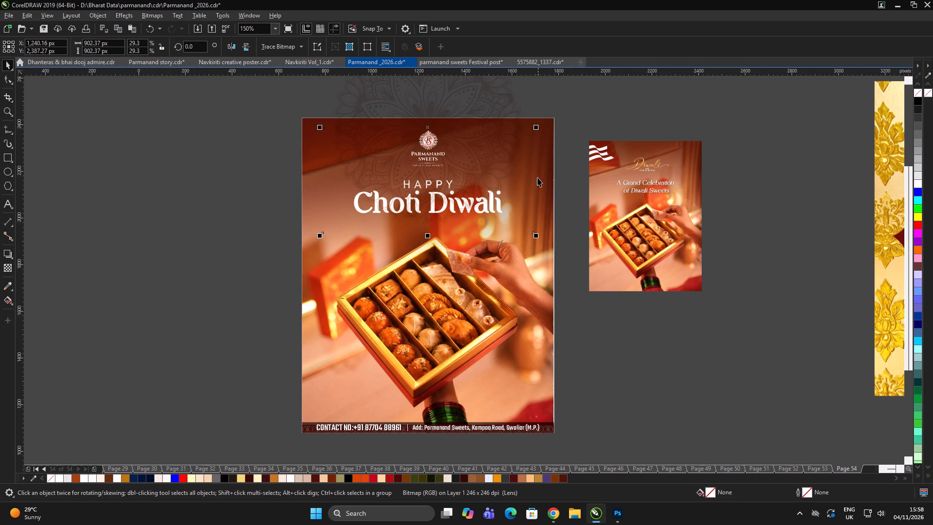
Delete the mandala image from the Choti Diwali post.
double_click(585, 128)
click(496, 134)
key(Delete)
triple_click(620, 107)
Select the "Choti Diwali" heading text on the post for editing.
scroll(448, 189, up, 1)
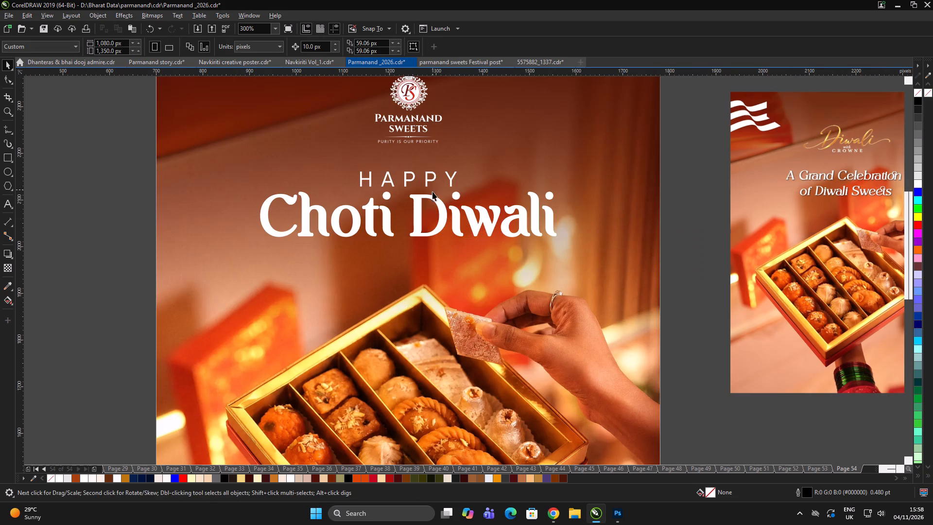
click(440, 209)
scroll(448, 201, up, 1)
click(437, 220)
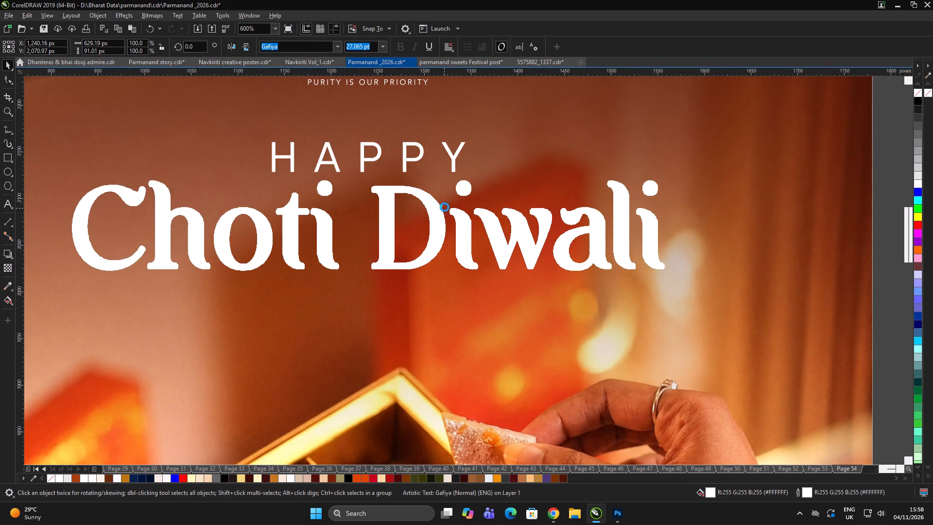